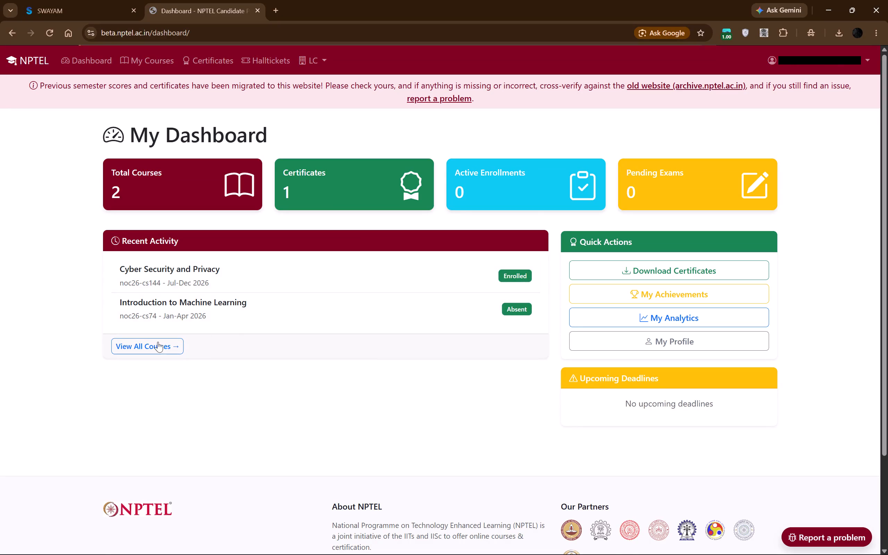
# Examine the By Semester results on the My Analytics page and return to the dashboard.
pyautogui.doubleClick(456, 281)
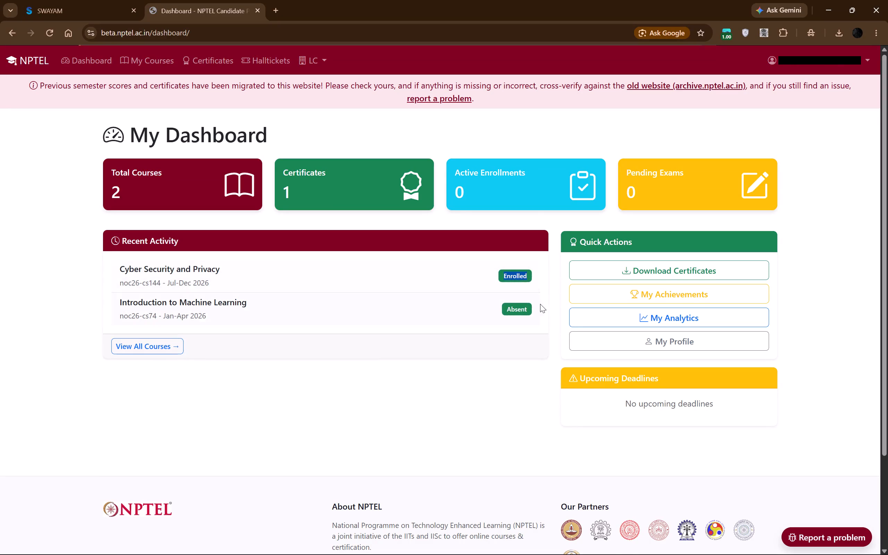
pyautogui.click(654, 318)
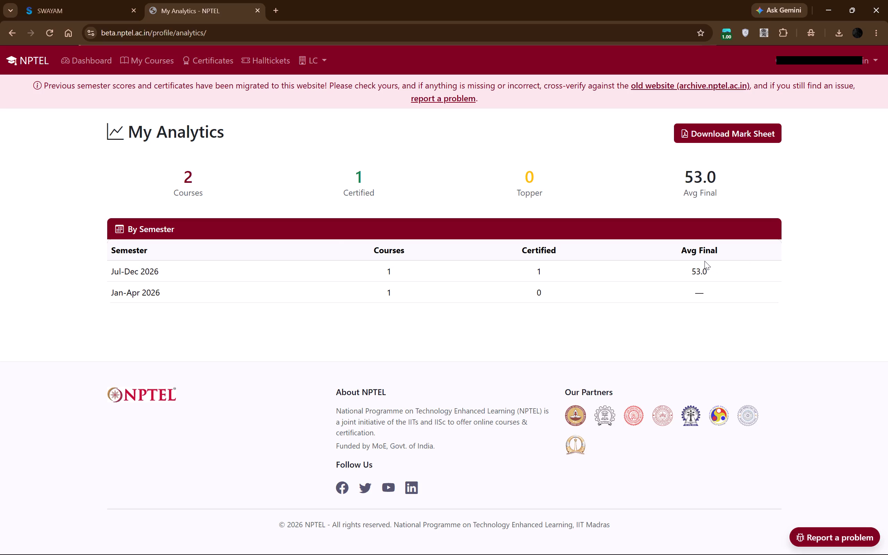
pyautogui.scroll(1, 705, 261)
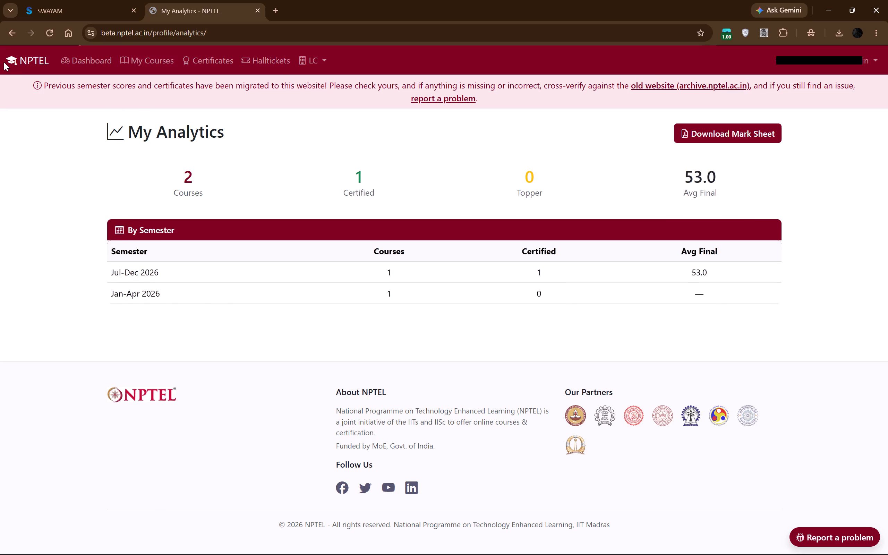
pyautogui.click(6, 35)
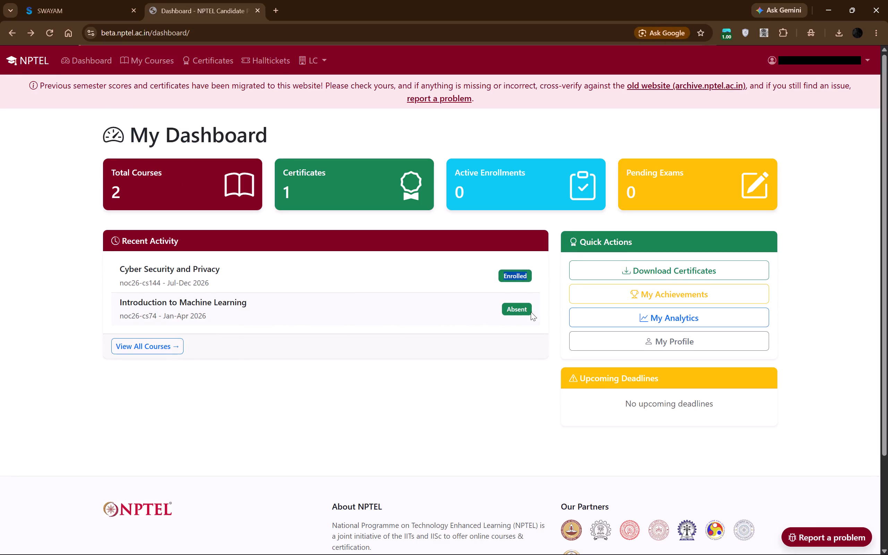
pyautogui.click(395, 334)
# From the certificates page, view the Cyber Security and Privacy scores and examine the result, enrollment details and weekly assignment scores.
pyautogui.click(352, 187)
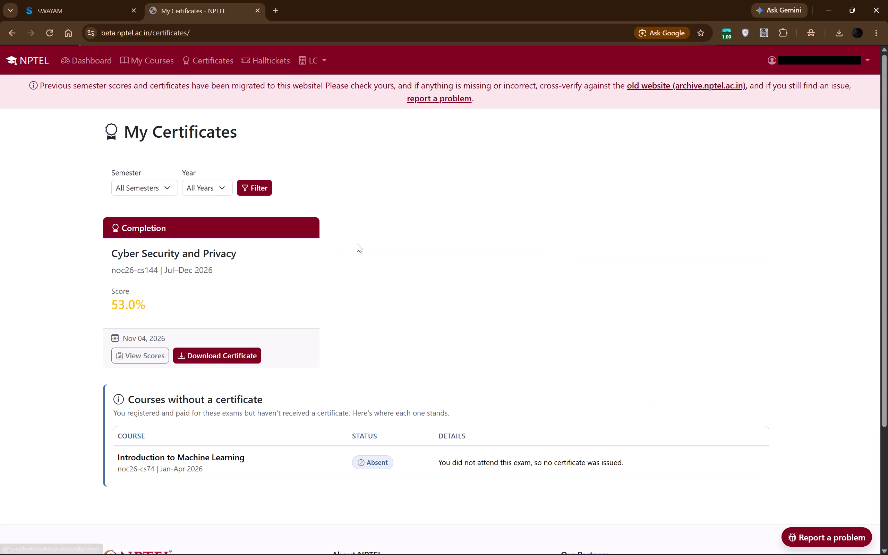
pyautogui.scroll(-1, 199, 305)
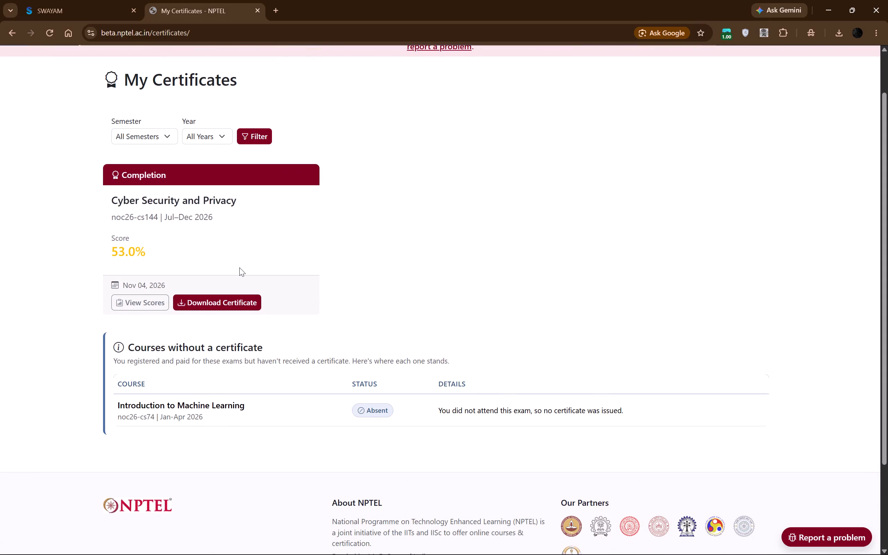
pyautogui.click(143, 302)
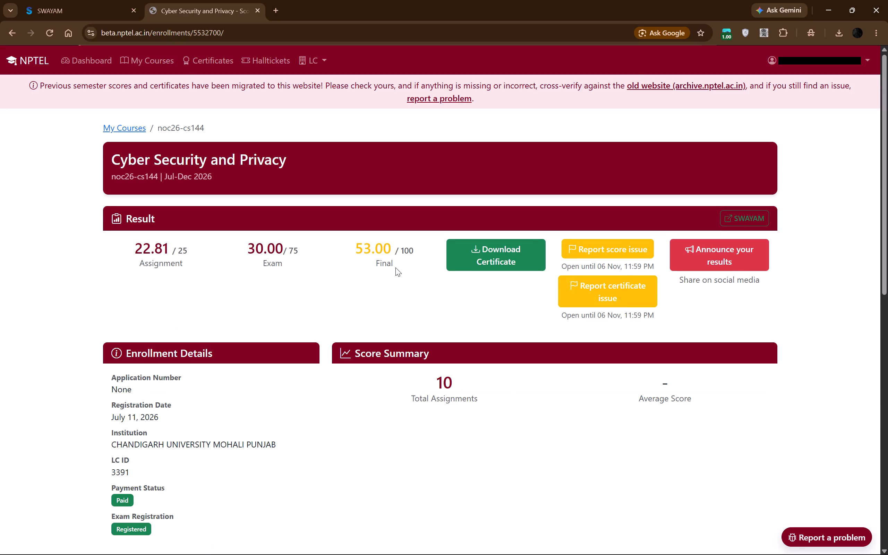
pyautogui.scroll(-7, 420, 270)
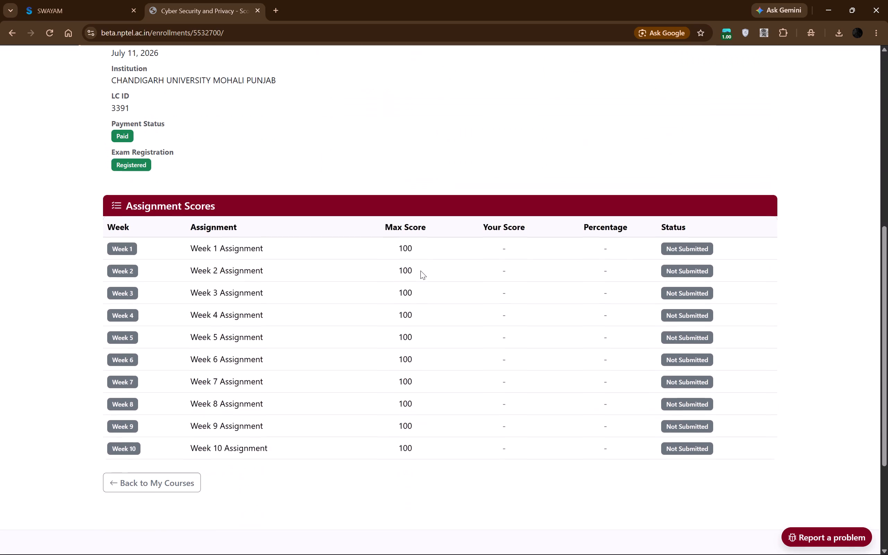
pyautogui.scroll(4, 420, 271)
pyautogui.scroll(-4, 420, 271)
pyautogui.scroll(-2, 374, 381)
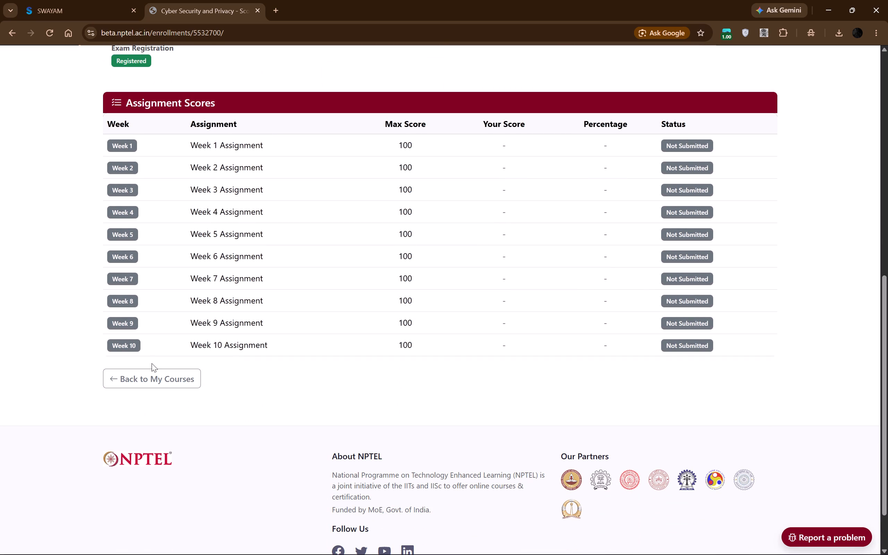
pyautogui.scroll(9, 214, 365)
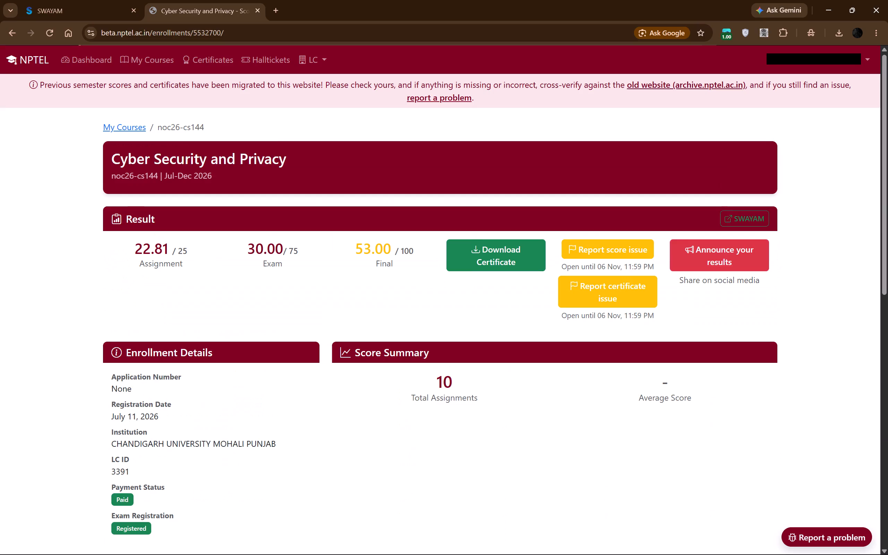
pyautogui.scroll(5, 213, 364)
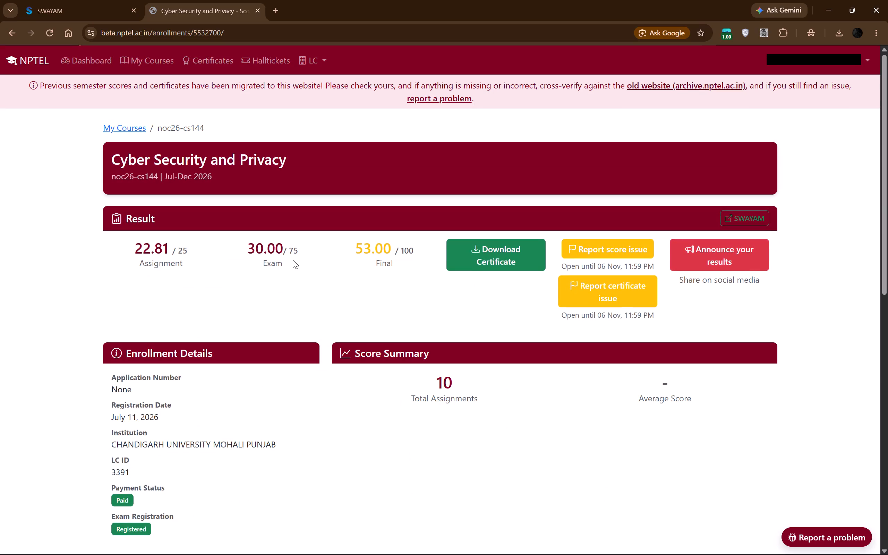
pyautogui.scroll(1, 293, 260)
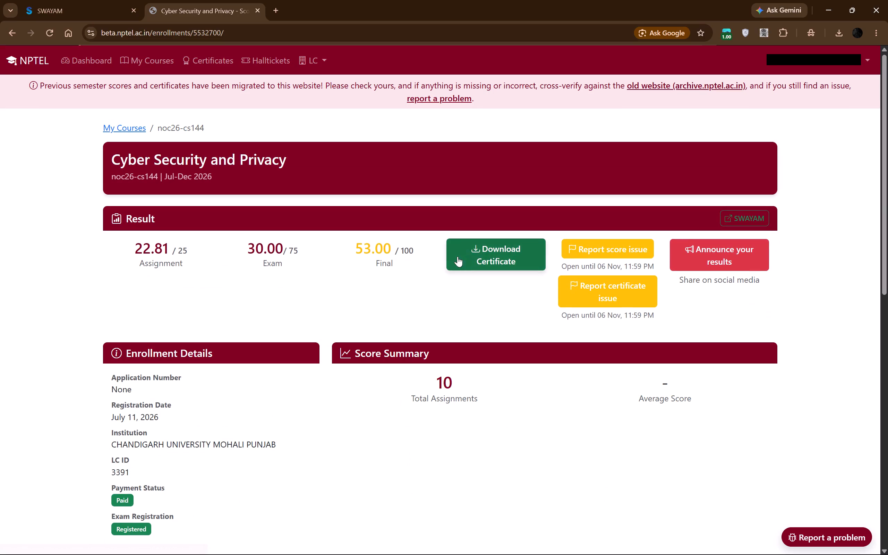
# Download the Cyber Security and Privacy certificate, open the PDF to read it, and close it again.
pyautogui.click(490, 253)
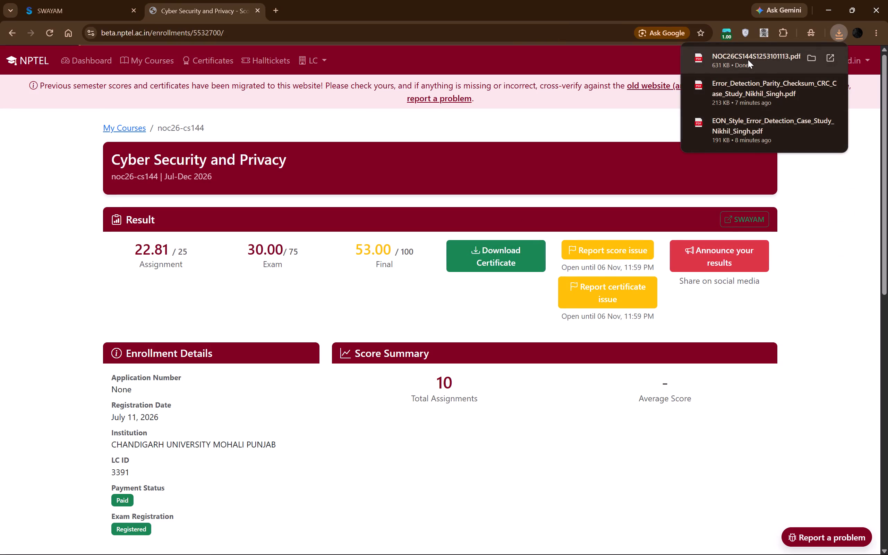
pyautogui.click(744, 60)
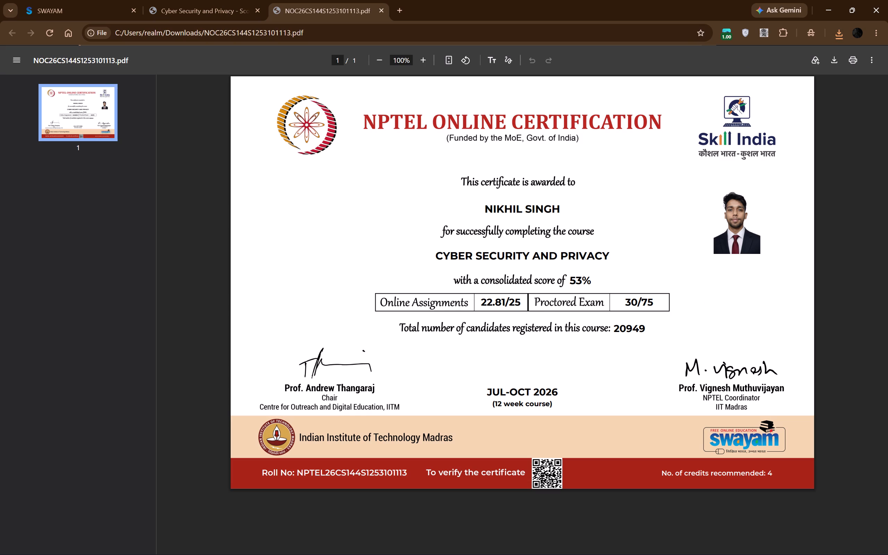
pyautogui.moveTo(629, 331); pyautogui.dragTo(616, 333)
pyautogui.click(574, 347)
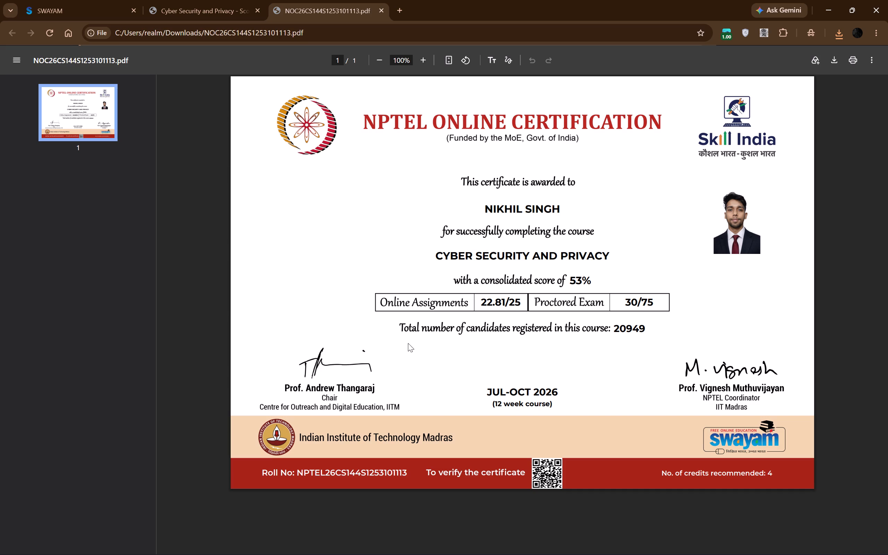
pyautogui.scroll(-2, 408, 343)
pyautogui.scroll(3, 640, 248)
pyautogui.click(386, 13)
pyautogui.click(381, 10)
# Switch to After Effects, get past the unlicensed-app alert, and close the Adobe Genuine Service page opened from it.
pyautogui.click(56, 5)
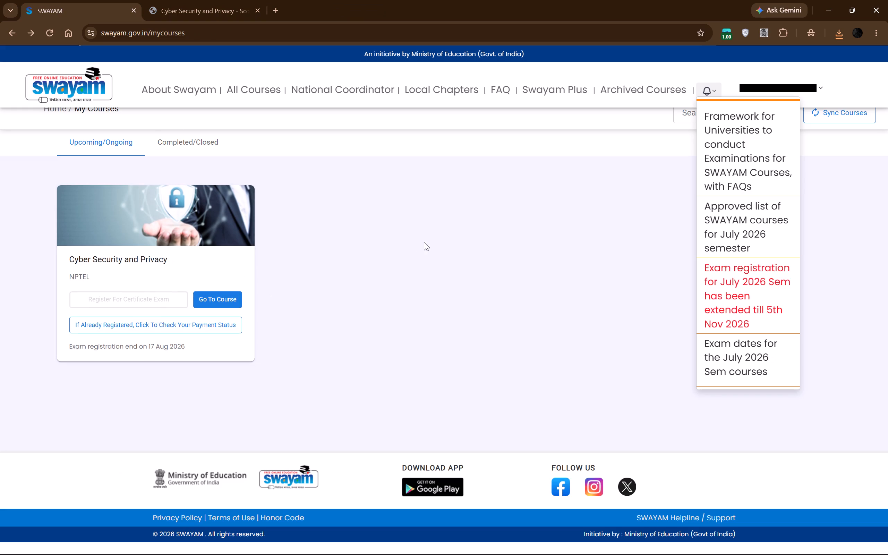
pyautogui.hotkey('alt', 'Tab')
pyautogui.hotkey('alt', 'Tab')
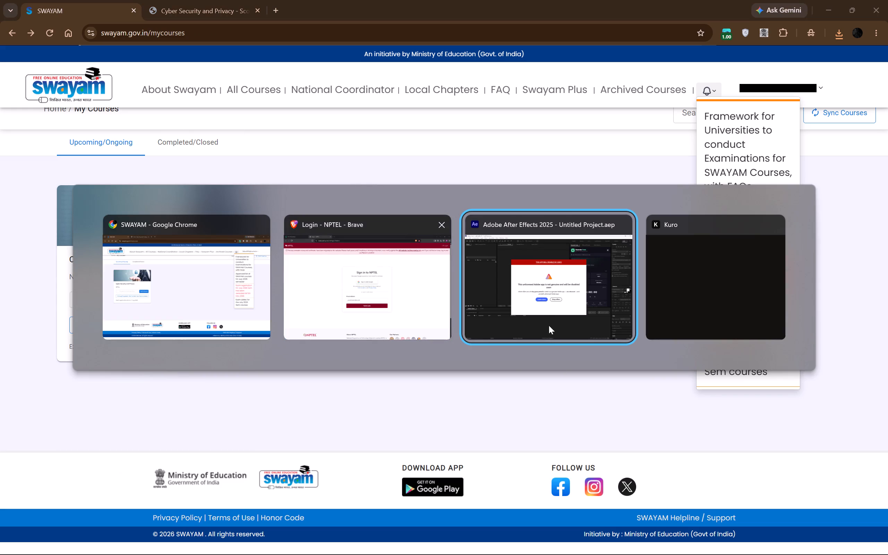
pyautogui.click(410, 336)
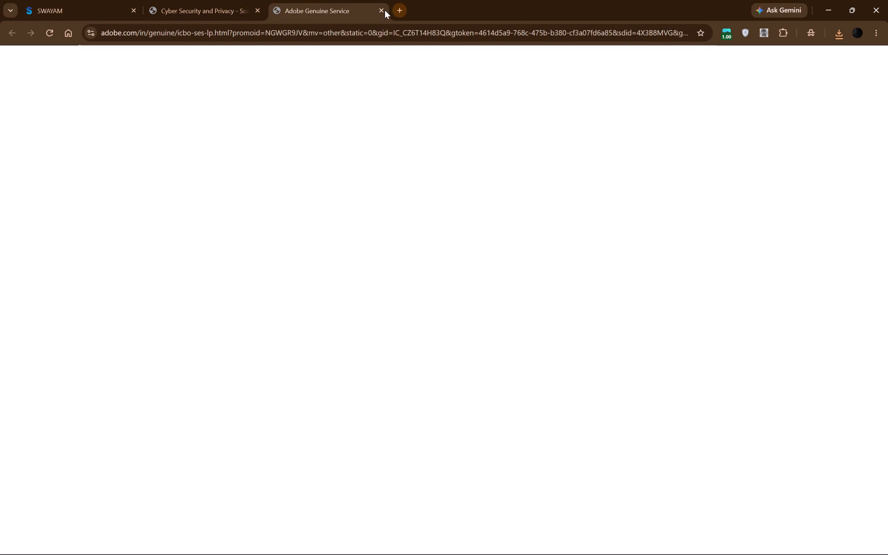
pyautogui.click(379, 11)
pyautogui.hotkey('alt', 'Tab')
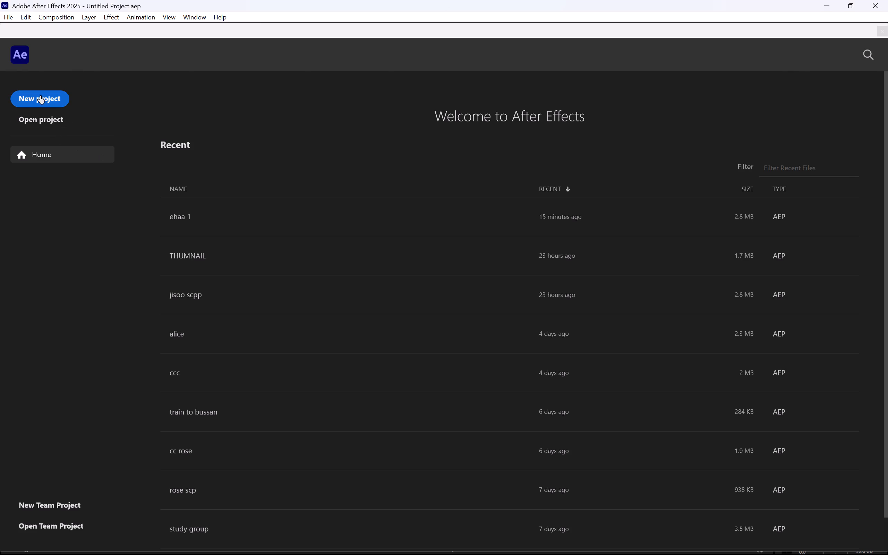
# Start a new project and import the videos Comp 4_scale_2x_prob-3 and Comp 5_scale_1x_prob-3 from the jisoo topa folder as footage.
pyautogui.click(40, 96)
pyautogui.doubleClick(107, 234)
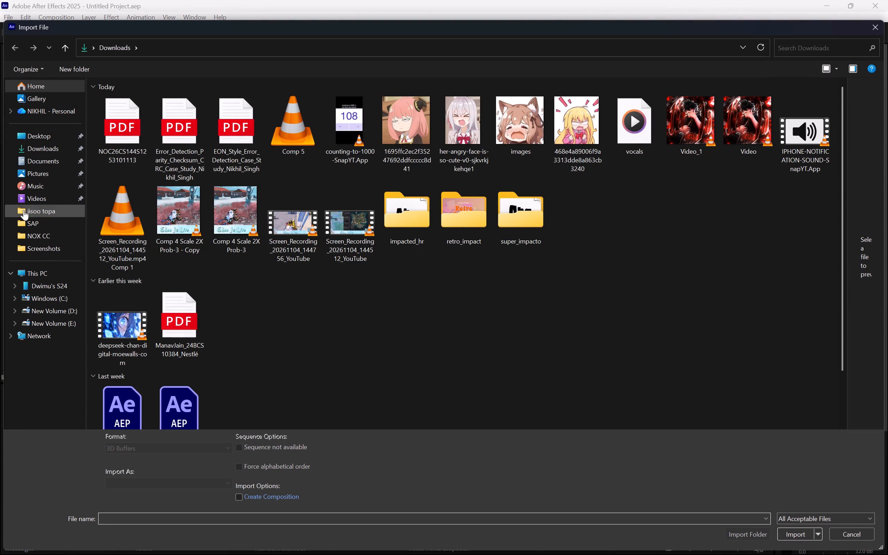
pyautogui.click(34, 239)
pyautogui.click(38, 220)
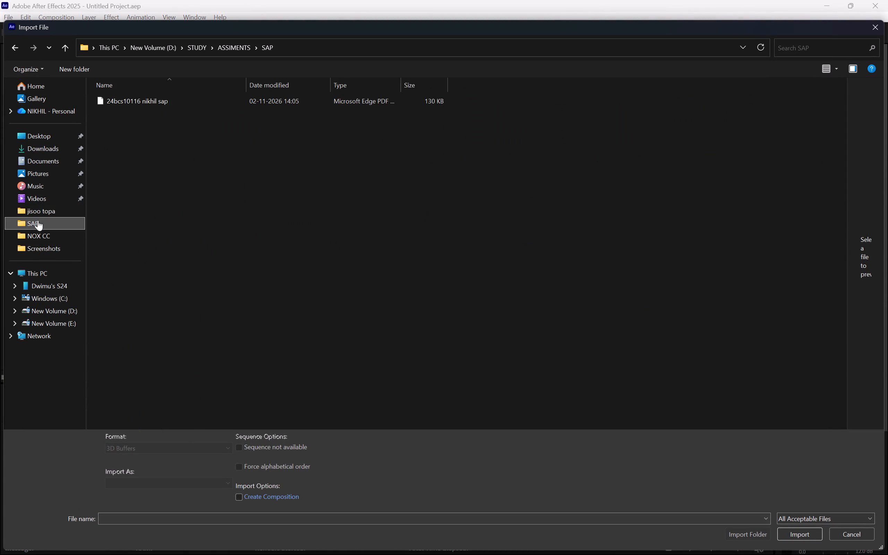
pyautogui.click(39, 205)
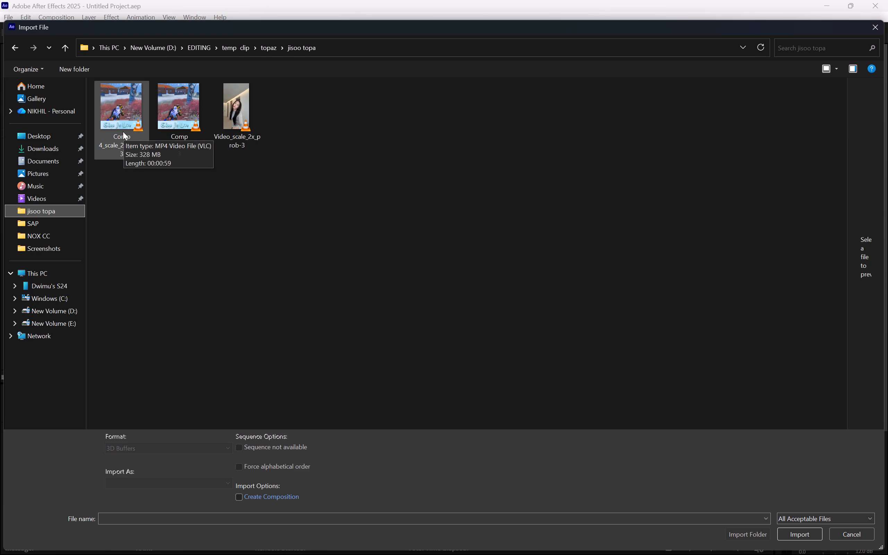
pyautogui.moveTo(110, 206); pyautogui.dragTo(177, 118)
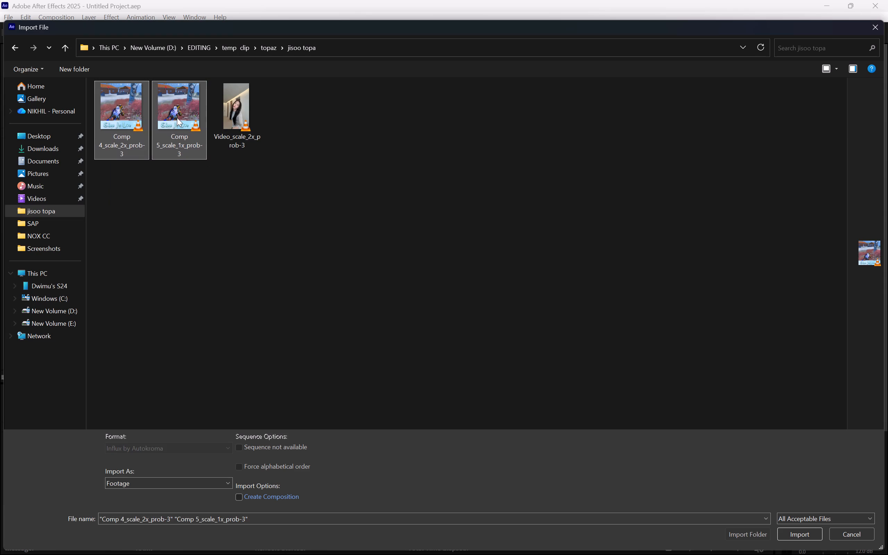
pyautogui.press('Return')
pyautogui.click(58, 195)
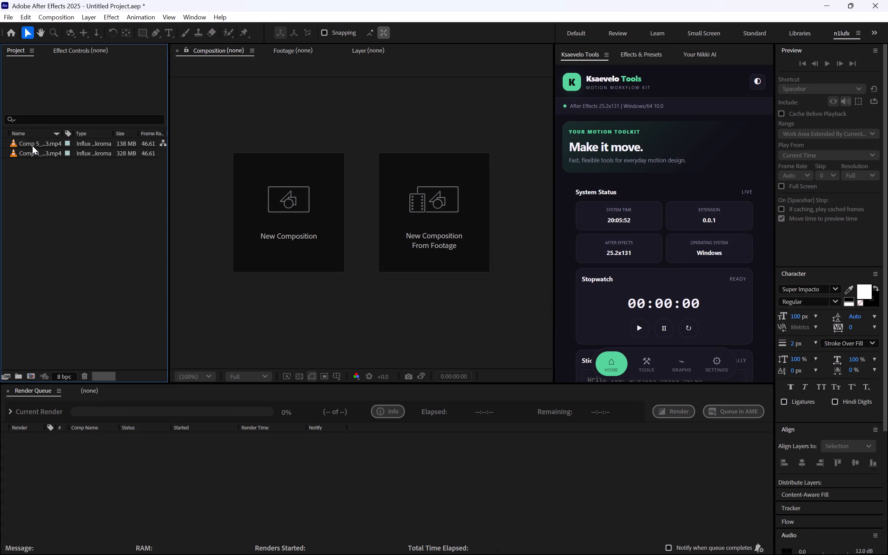
# Create a composition from the Comp 5_scale_1x_prob-3 footage and briefly preview its playback.
pyautogui.moveTo(32, 146); pyautogui.dragTo(32, 373)
pyautogui.press('space')
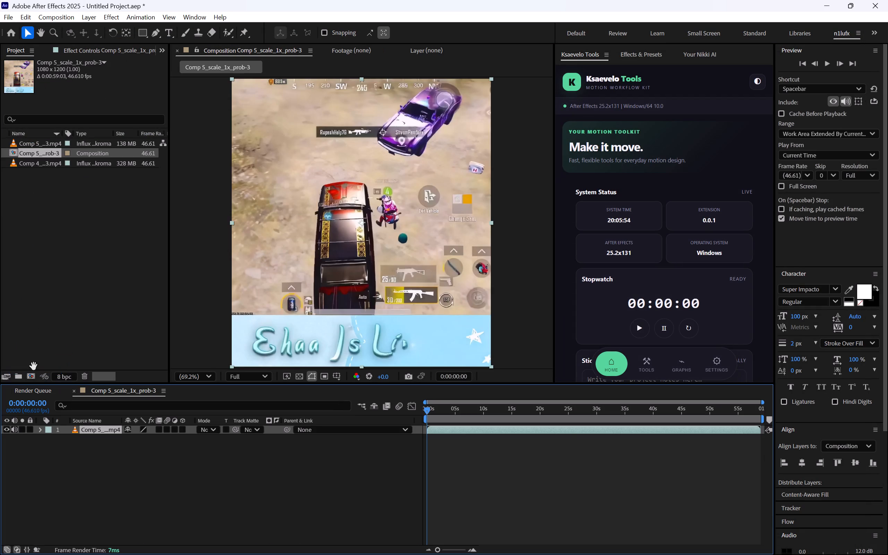
pyautogui.press('space')
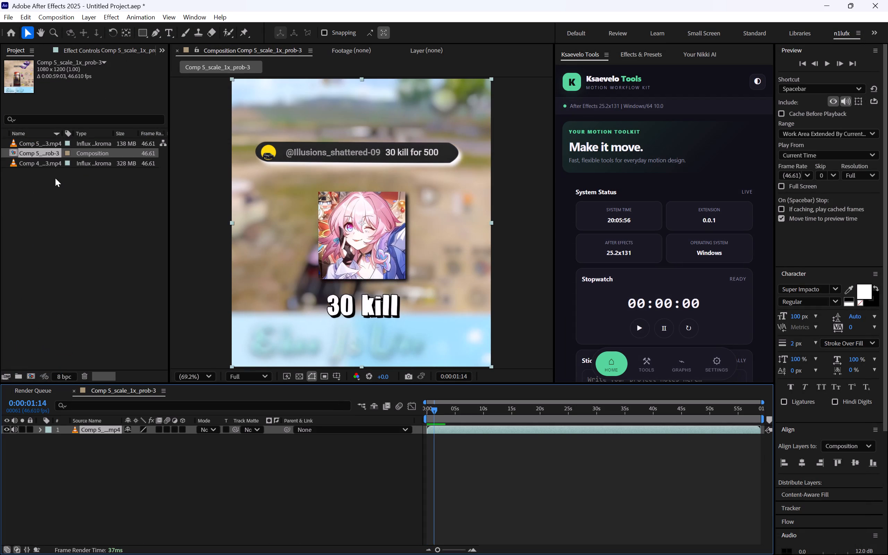
# Delete the Comp 4_scale_2x_prob-3 footage from the project.
pyautogui.click(52, 162)
pyautogui.press('Delete')
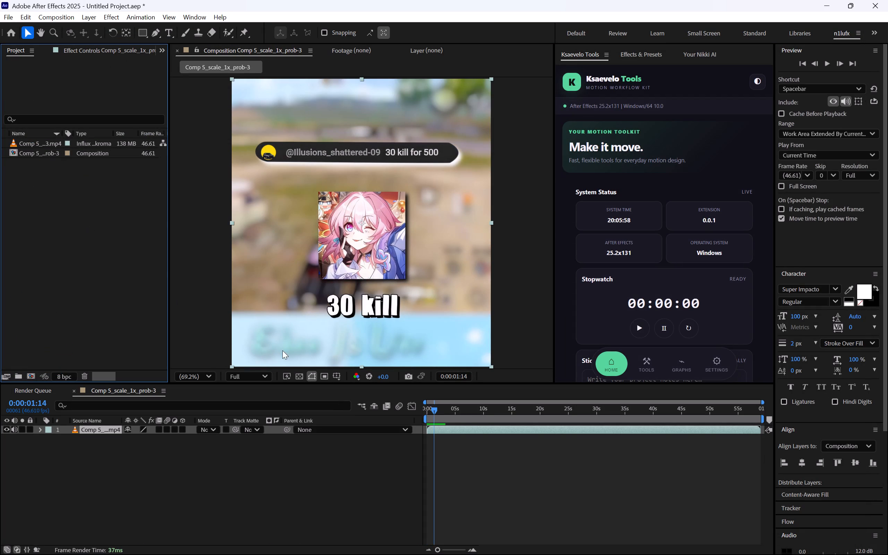
# Move the current time to 0:00:00:00 and add an adjustment layer above the Comp 5 video.
pyautogui.hotkey('ctrl', 'alt', 'y')
pyautogui.click(456, 477)
pyautogui.moveTo(445, 421); pyautogui.dragTo(425, 425)
pyautogui.hotkey('ctrl', 'alt', 'y')
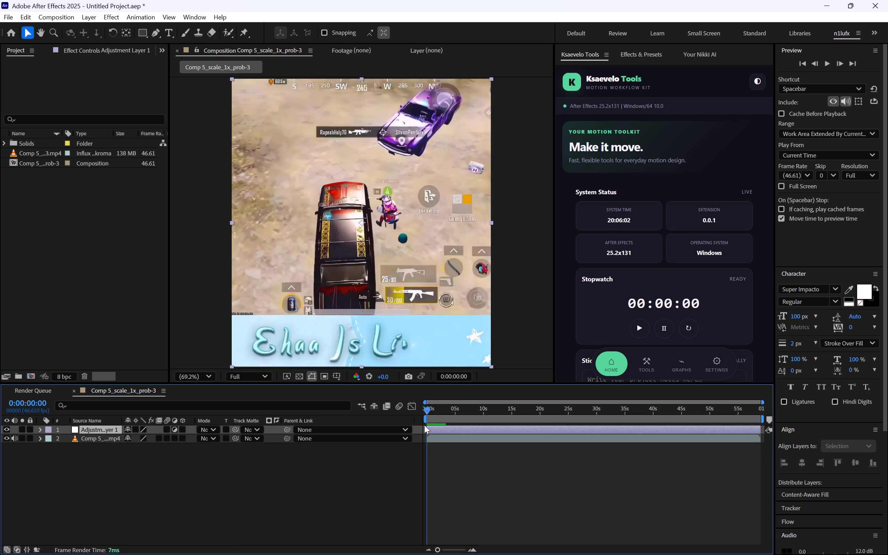
# Apply the recent animation preset n1ku_cartoon_quality_dkjrnd to the adjustment layer.
pyautogui.click(130, 17)
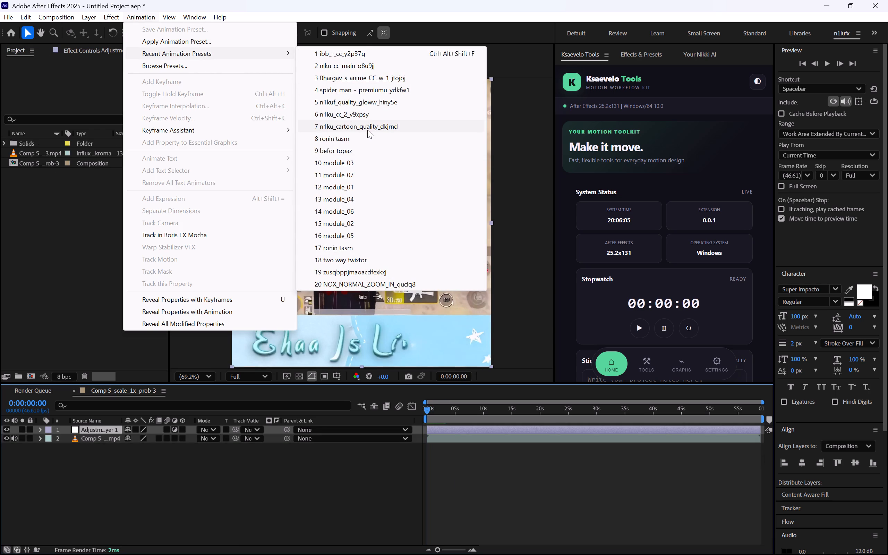
pyautogui.click(367, 130)
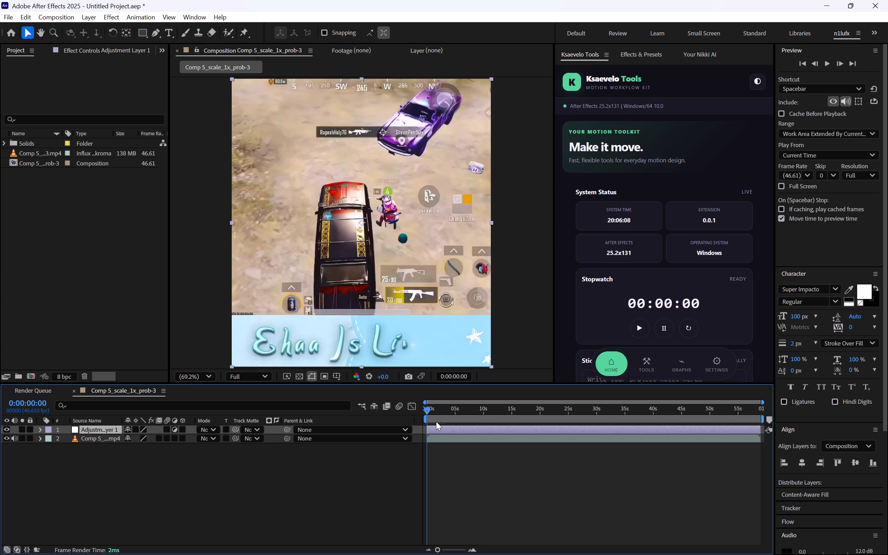
pyautogui.click(442, 418)
# Check the preset's look across the first seconds, return to 0:00:00:00 and delete all its effects from the adjustment layer.
pyautogui.moveTo(447, 416); pyautogui.dragTo(473, 401)
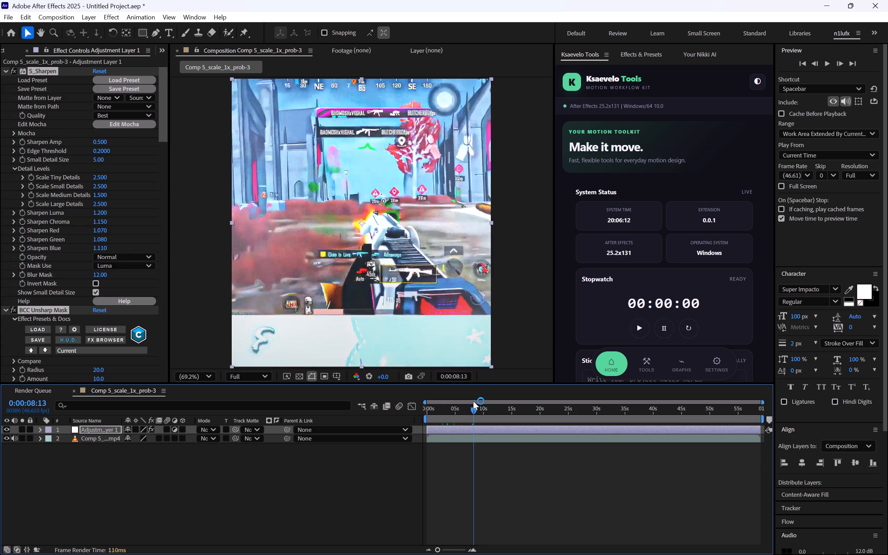
pyautogui.moveTo(473, 401); pyautogui.dragTo(370, 409)
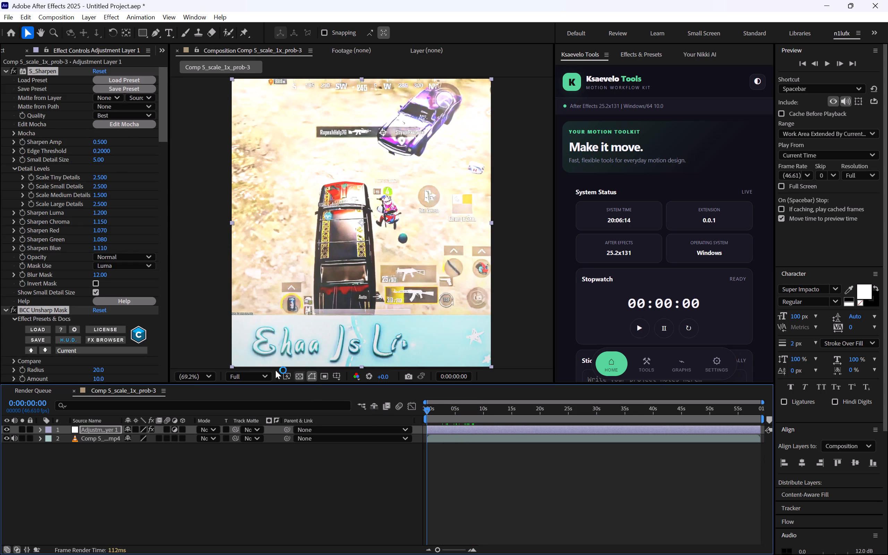
pyautogui.press('Delete')
# Scrub through the opening seconds without effects and briefly preview playback from the start.
pyautogui.moveTo(473, 419); pyautogui.dragTo(488, 417)
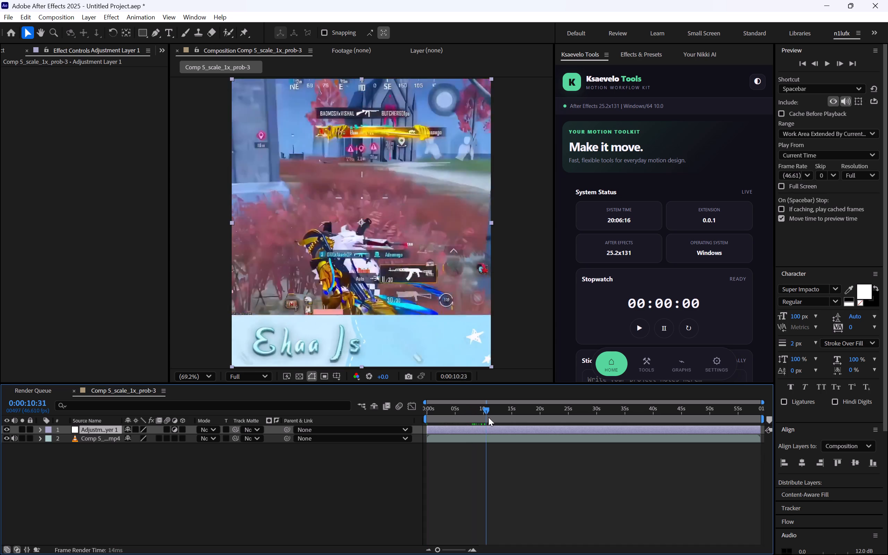
pyautogui.moveTo(488, 417); pyautogui.dragTo(336, 421)
pyautogui.click(1, 50)
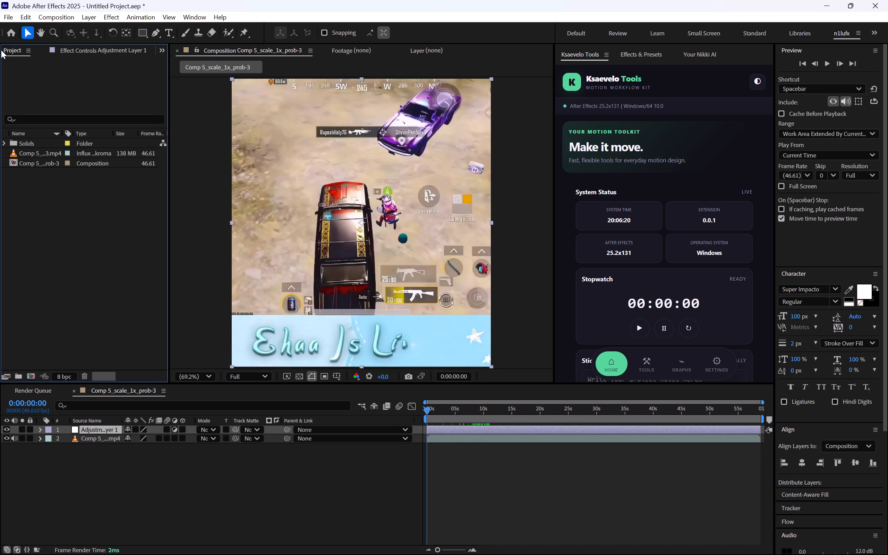
pyautogui.press('space')
pyautogui.press('space')
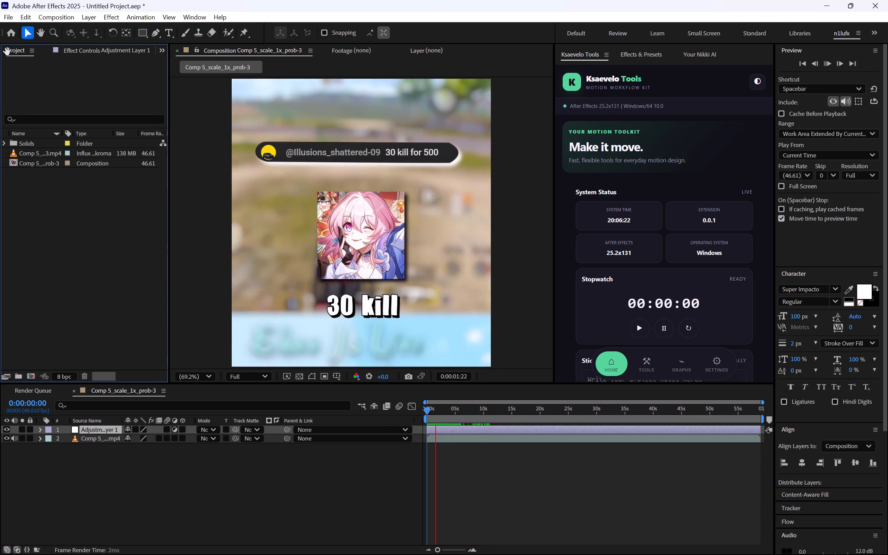
# Apply the recent animation preset ronin tasm to the adjustment layer.
pyautogui.click(136, 17)
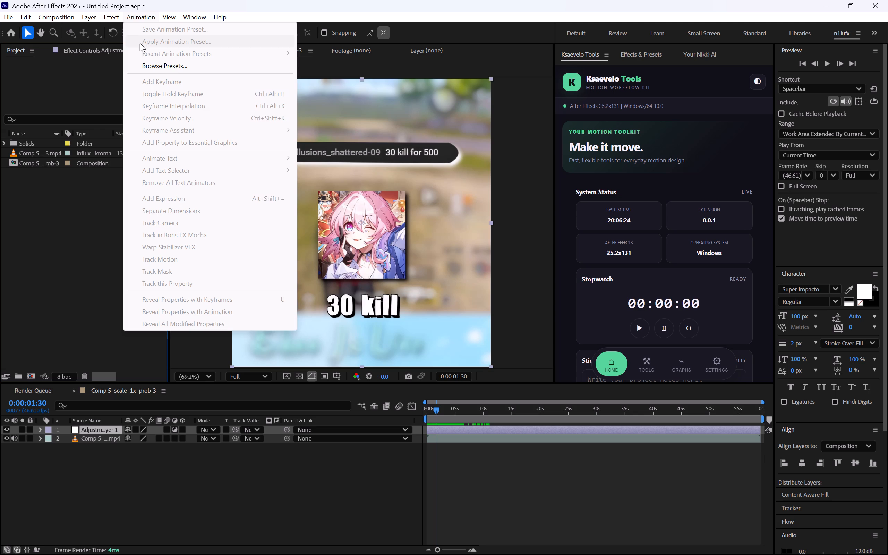
pyautogui.click(95, 467)
pyautogui.click(96, 431)
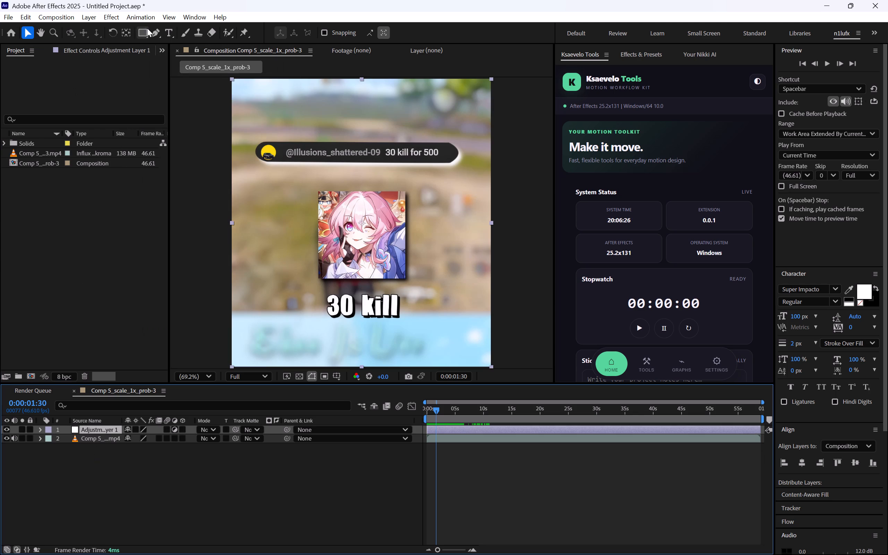
pyautogui.click(149, 18)
pyautogui.click(171, 42)
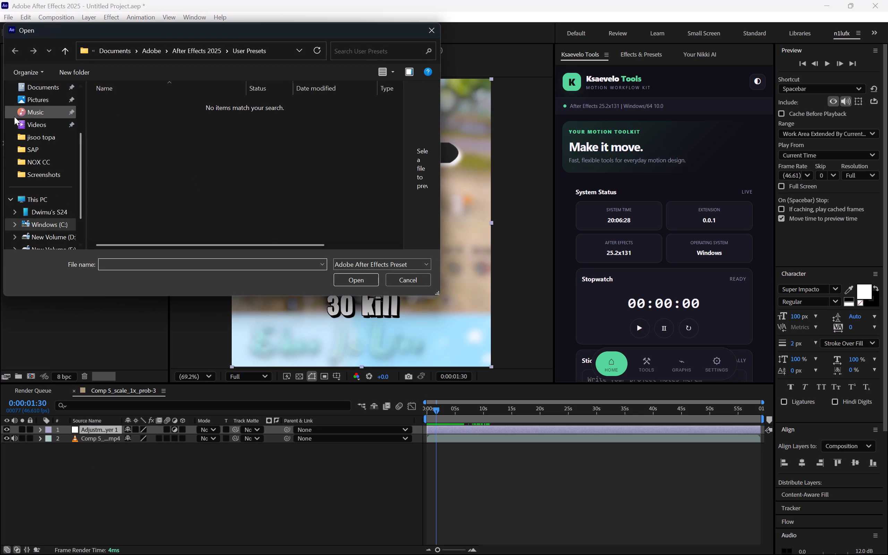
pyautogui.click(434, 28)
pyautogui.click(142, 16)
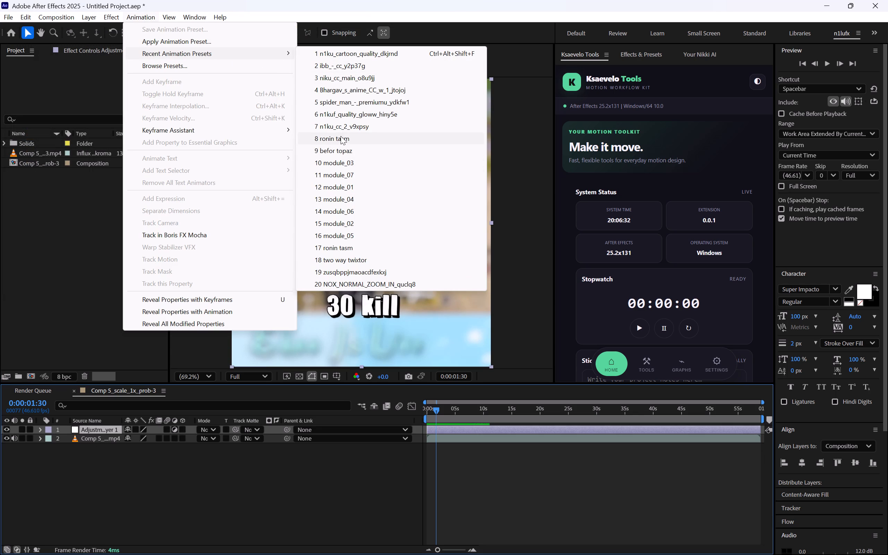
pyautogui.click(341, 135)
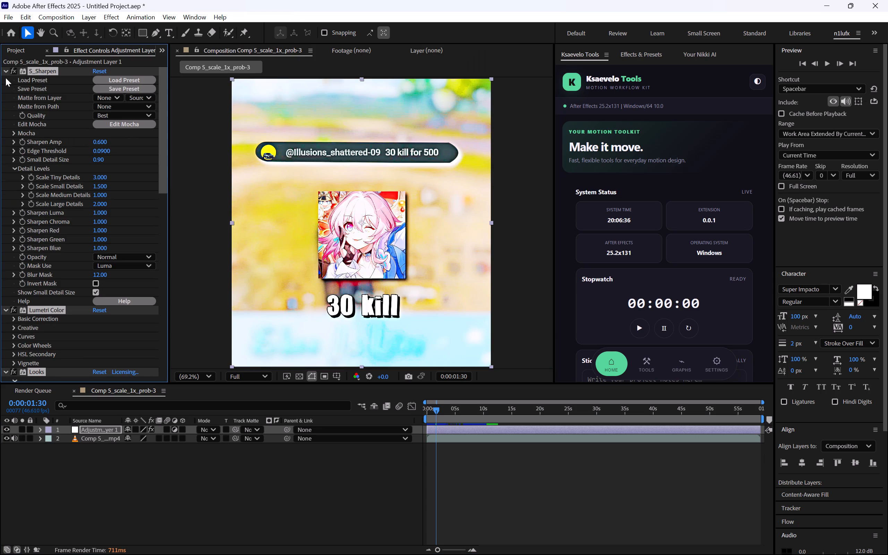
# Collapse the preset's effects and turn off Looks, Brightness & Contrast and Shadow/Highlight on the adjustment layer.
pyautogui.click(6, 72)
pyautogui.click(32, 176)
pyautogui.click(10, 89)
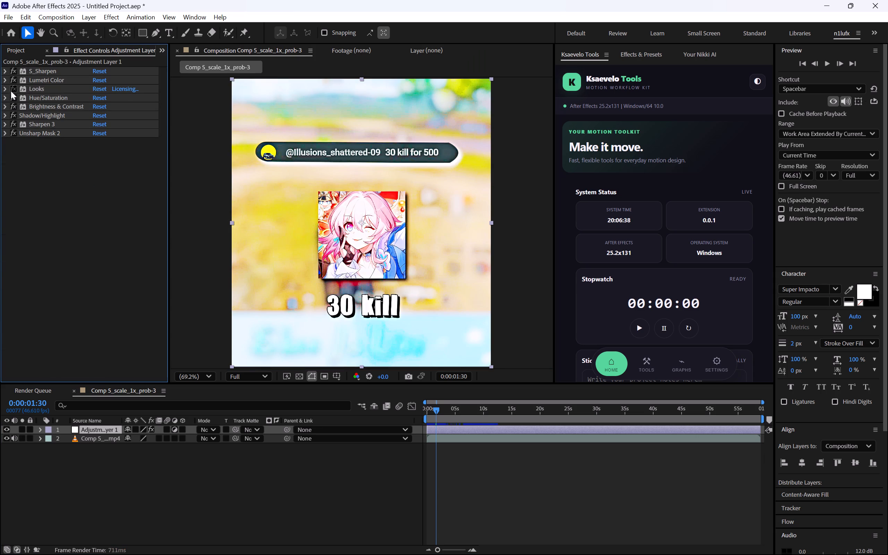
pyautogui.click(16, 109)
pyautogui.click(15, 117)
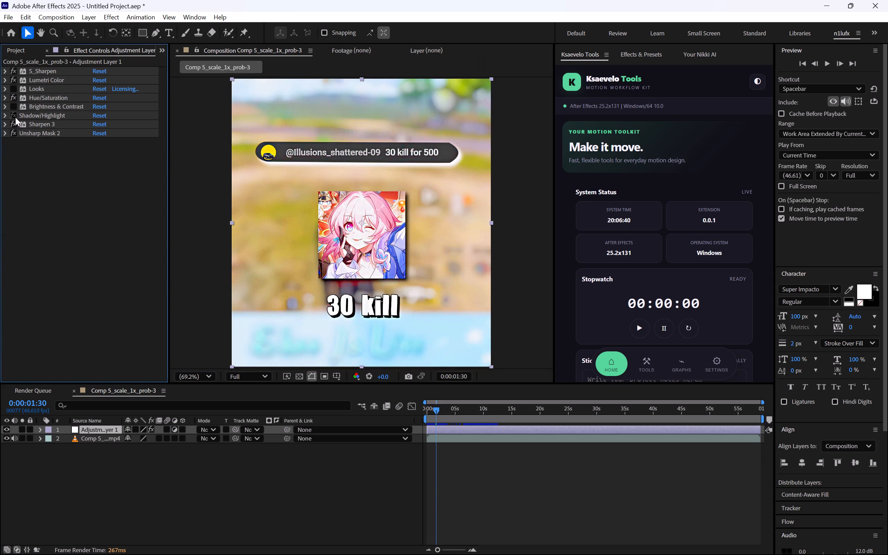
# Scrub through the composition to about 0:00:35:14 to examine the reduced effect stack on different scenes.
pyautogui.scroll(1, 235, 284)
pyautogui.scroll(-1, 388, 289)
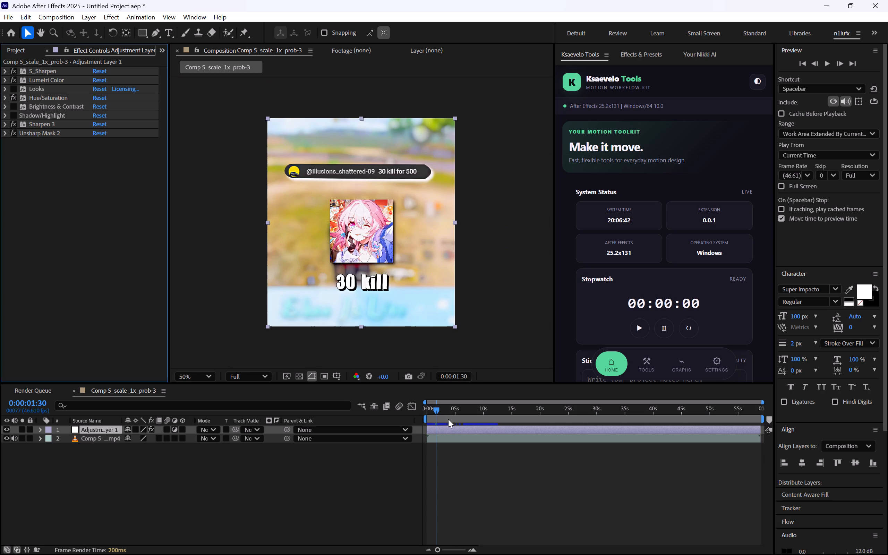
pyautogui.moveTo(448, 418); pyautogui.dragTo(492, 416)
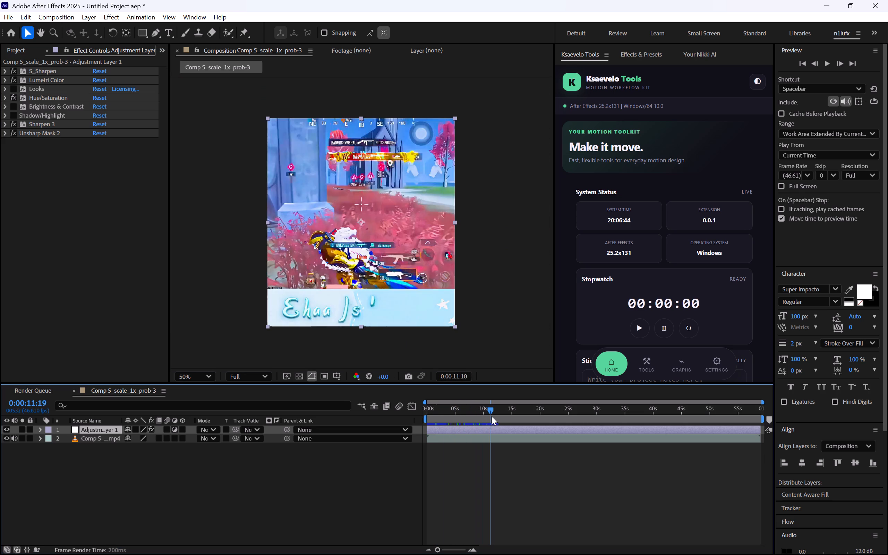
pyautogui.moveTo(492, 416); pyautogui.dragTo(526, 413)
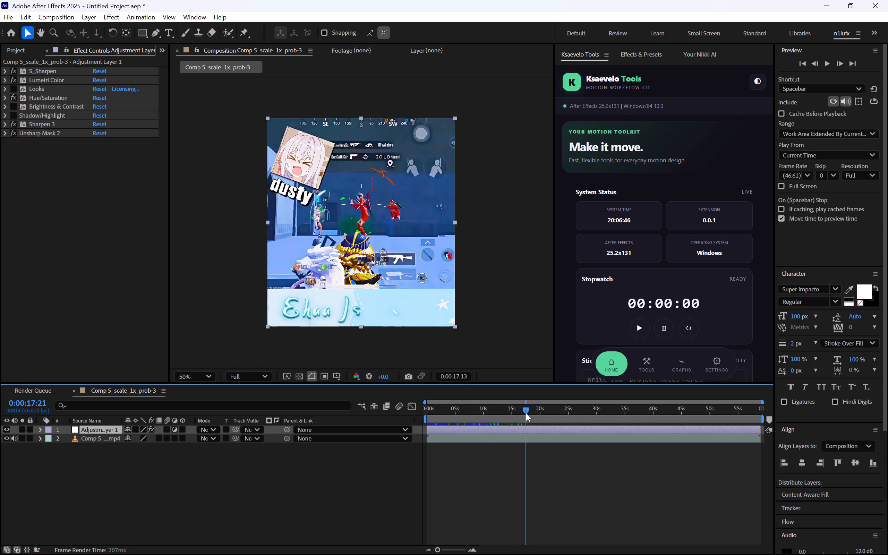
pyautogui.moveTo(526, 413); pyautogui.dragTo(574, 409)
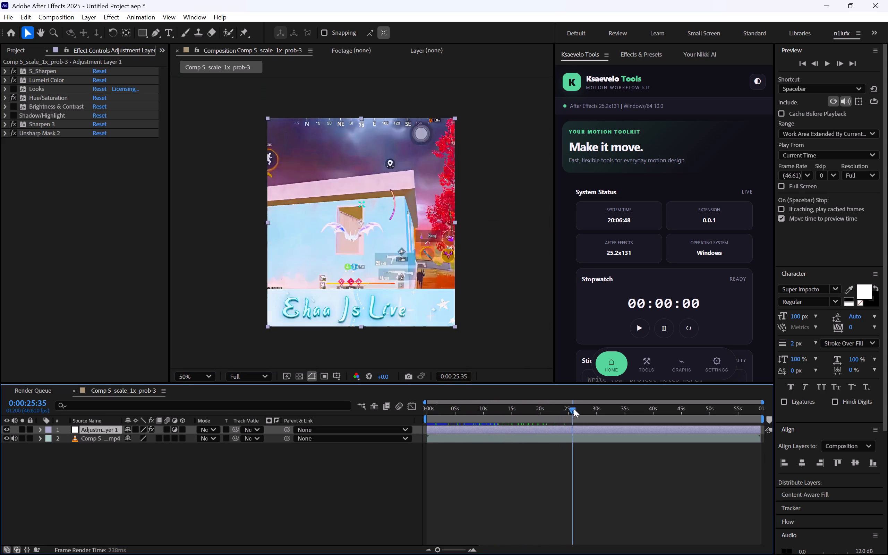
pyautogui.moveTo(574, 409); pyautogui.dragTo(625, 407)
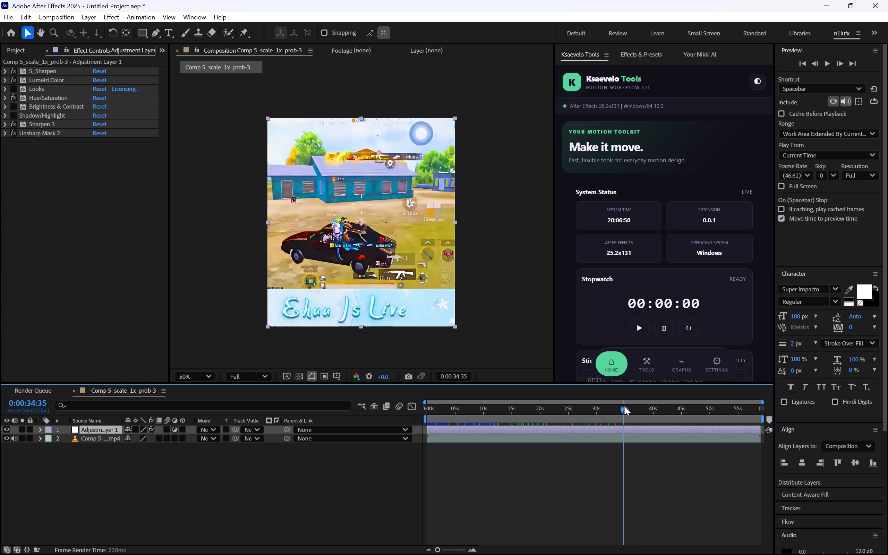
pyautogui.moveTo(625, 407); pyautogui.dragTo(626, 407)
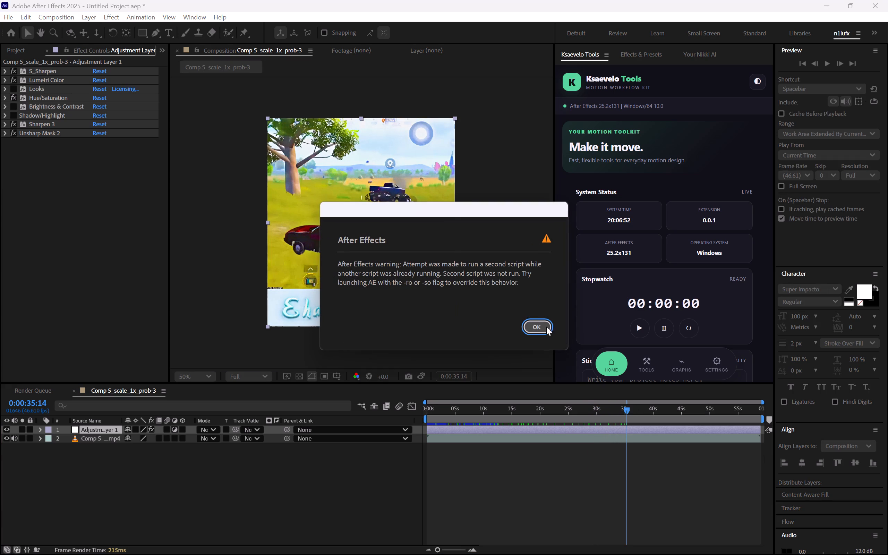
pyautogui.click(543, 325)
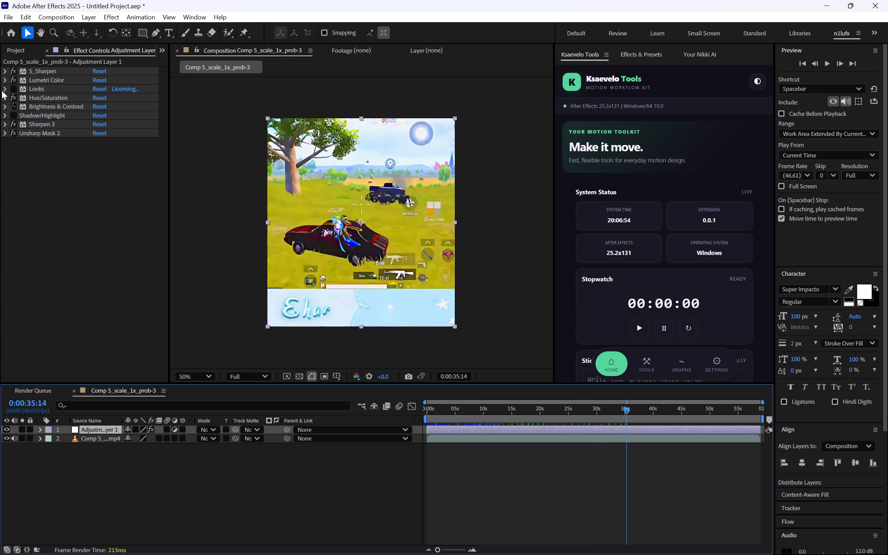
# Set the Saturation in Lumetri Color's Basic Correction to 100.
pyautogui.click(6, 80)
pyautogui.click(13, 87)
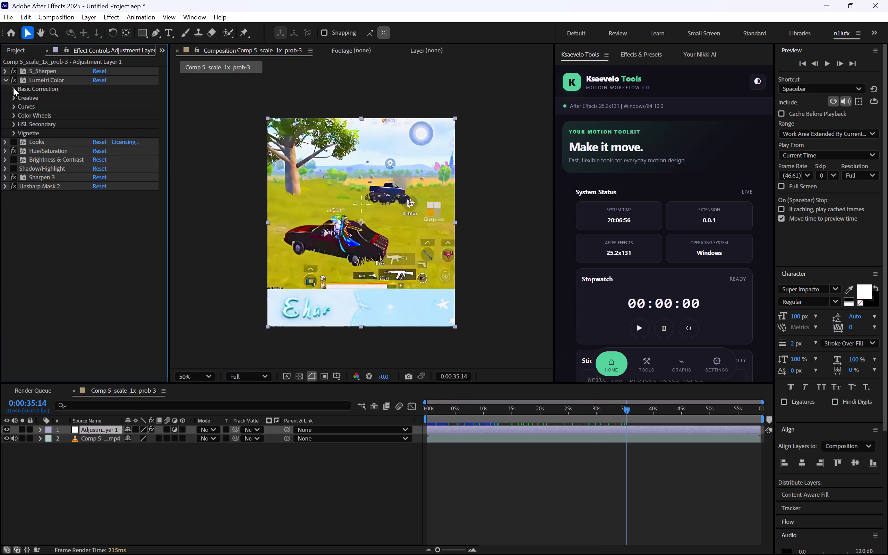
pyautogui.click(106, 154)
pyautogui.press('1')
pyautogui.press('0')
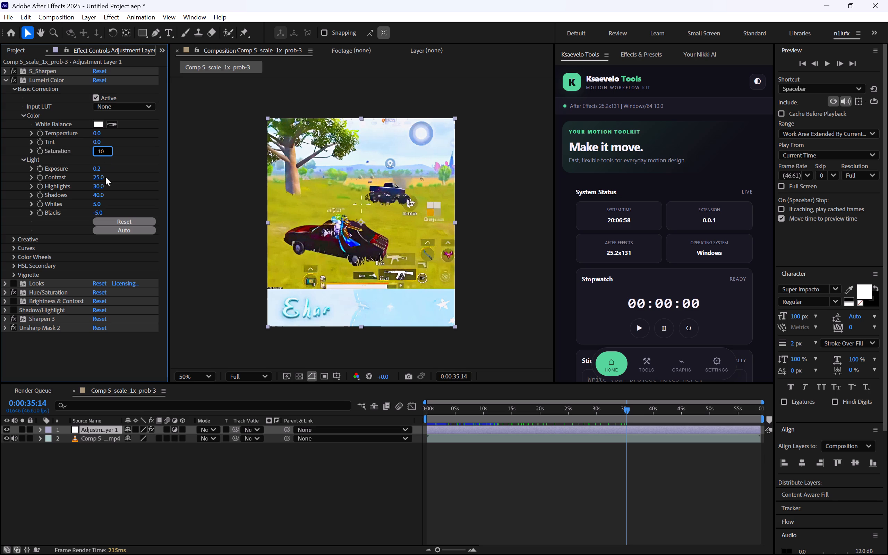
pyautogui.press('0')
pyautogui.click(128, 166)
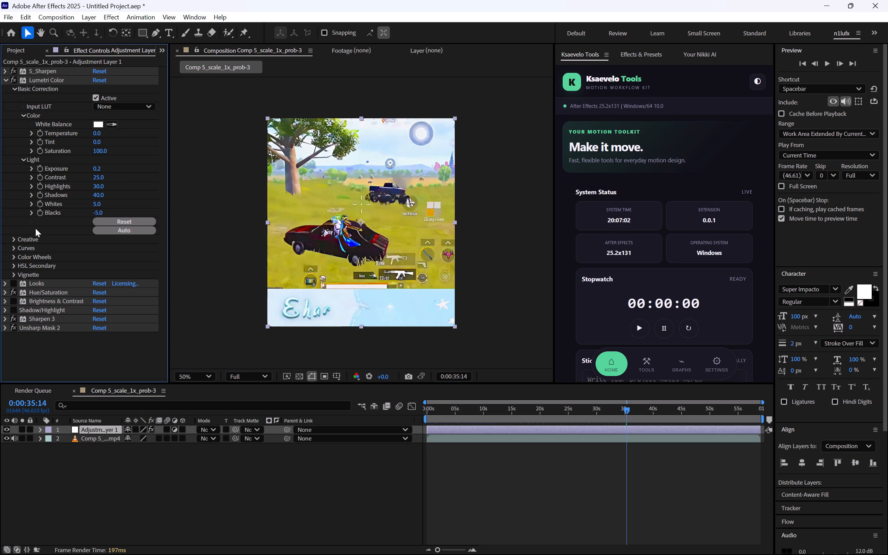
# In Lumetri Color's Color Wheels, raise the Shadows level slightly and lower the Midtones level slightly.
pyautogui.click(12, 265)
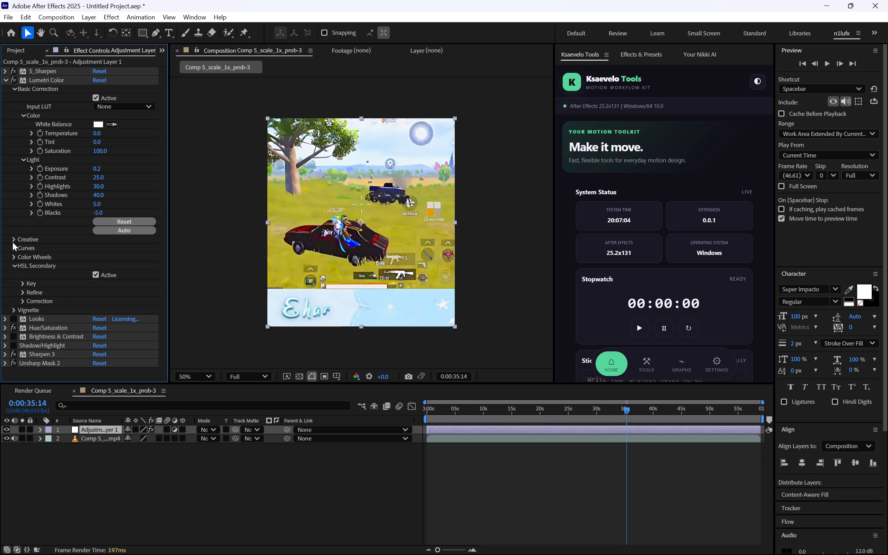
pyautogui.click(13, 259)
pyautogui.scroll(-1, 67, 328)
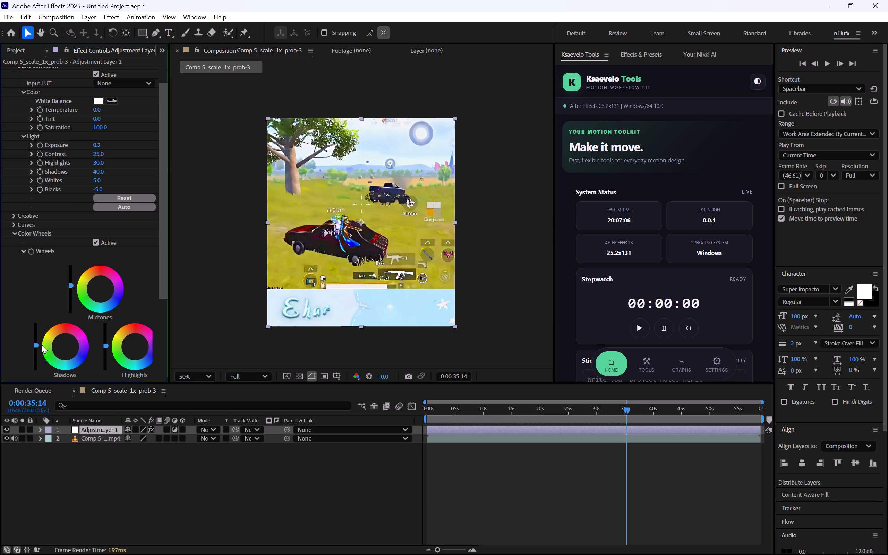
pyautogui.moveTo(36, 345); pyautogui.dragTo(46, 360)
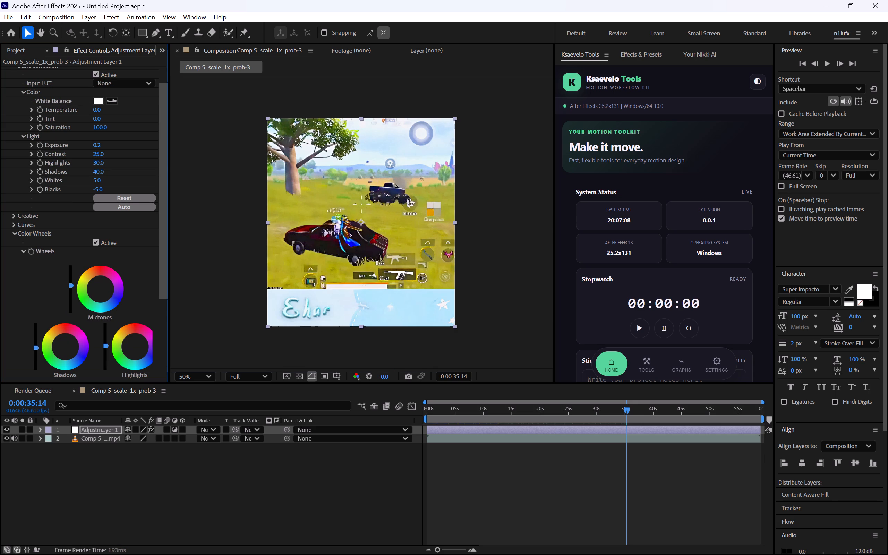
pyautogui.moveTo(46, 360); pyautogui.dragTo(48, 330)
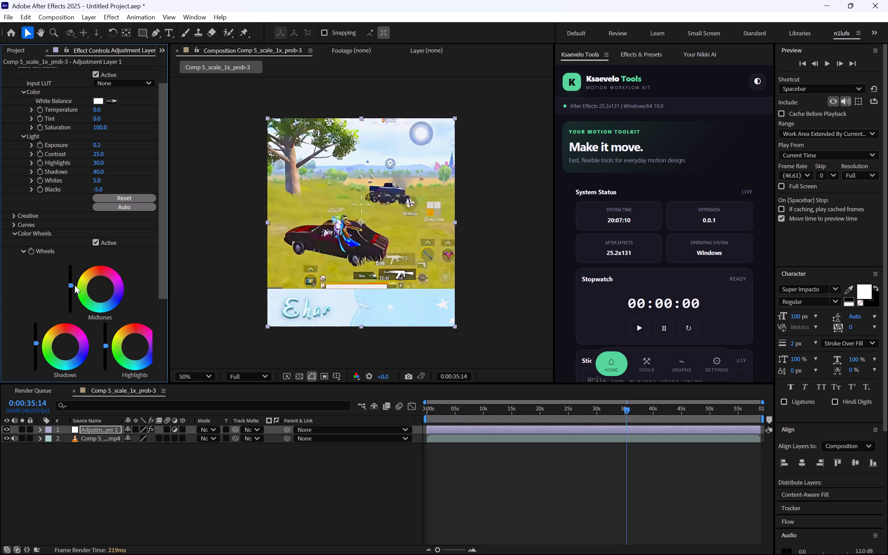
pyautogui.moveTo(71, 286); pyautogui.dragTo(72, 289)
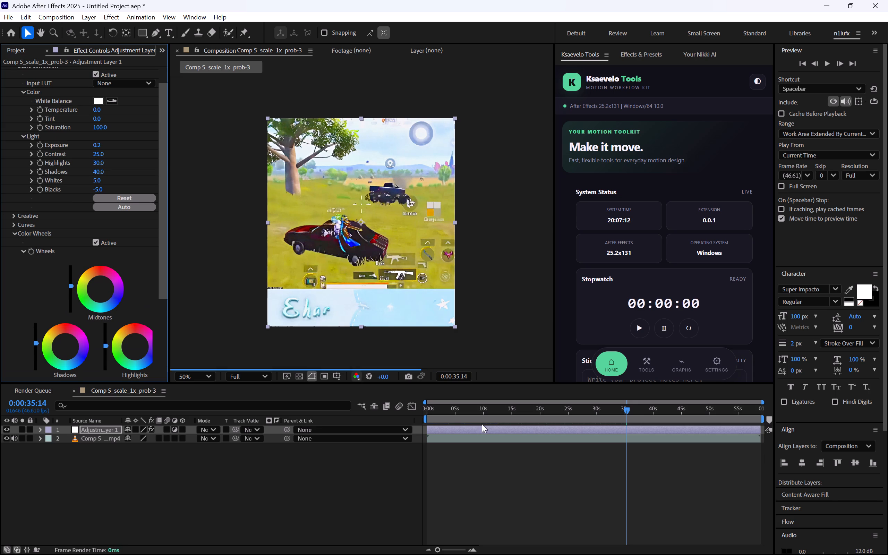
# Examine the adjusted colours on scenes between about 0:00:16 and 0:00:30:16.
pyautogui.click(517, 414)
pyautogui.moveTo(516, 414); pyautogui.dragTo(529, 415)
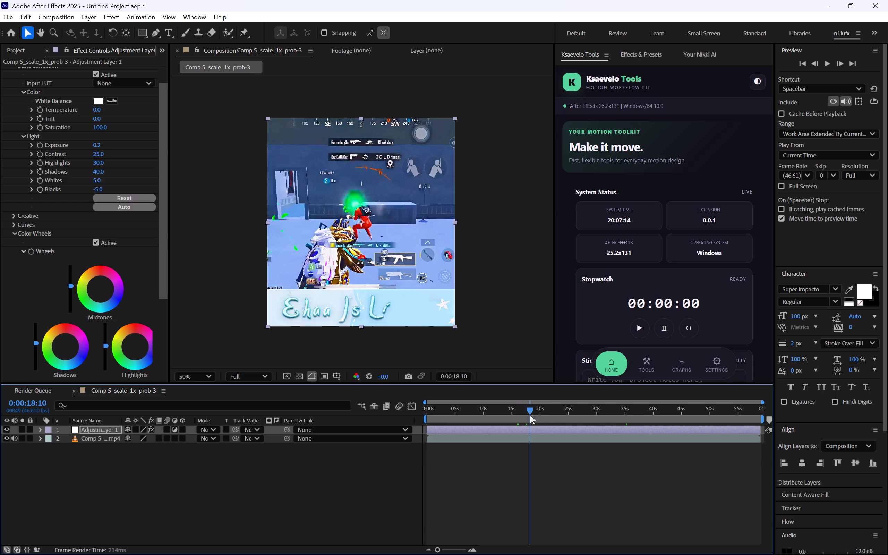
pyautogui.click(549, 412)
pyautogui.click(570, 411)
pyautogui.click(598, 410)
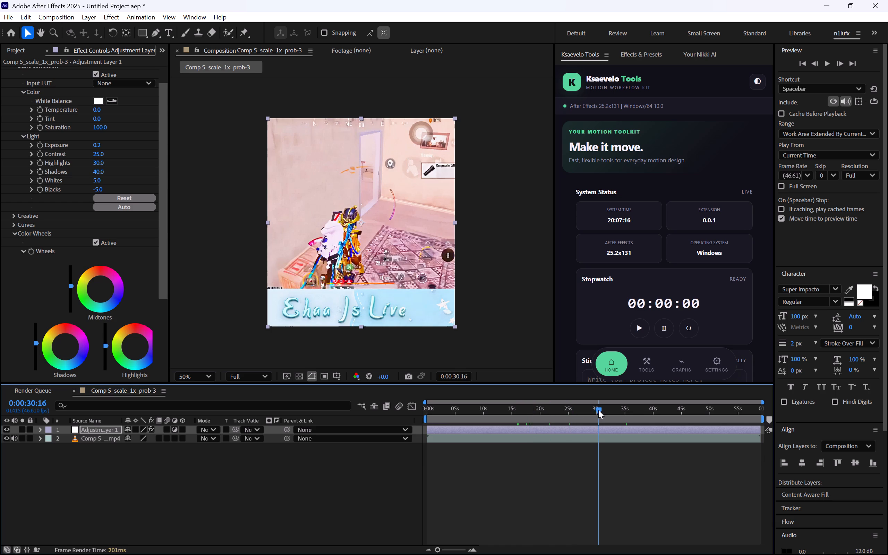
pyautogui.scroll(2, 365, 273)
pyautogui.scroll(-1, 365, 276)
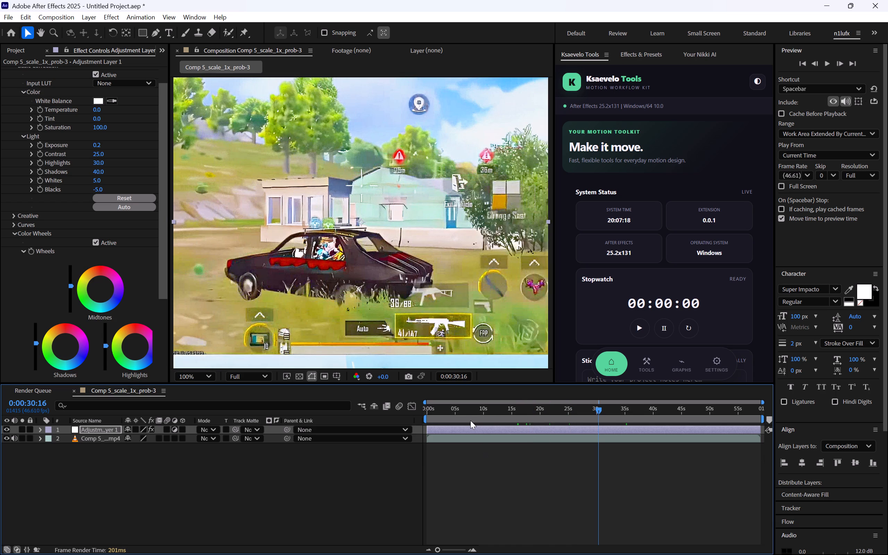
# Return the current time to 0:00:00:00 and preview the graded composition's playback.
pyautogui.click(469, 420)
pyautogui.click(446, 413)
pyautogui.moveTo(436, 410); pyautogui.dragTo(349, 412)
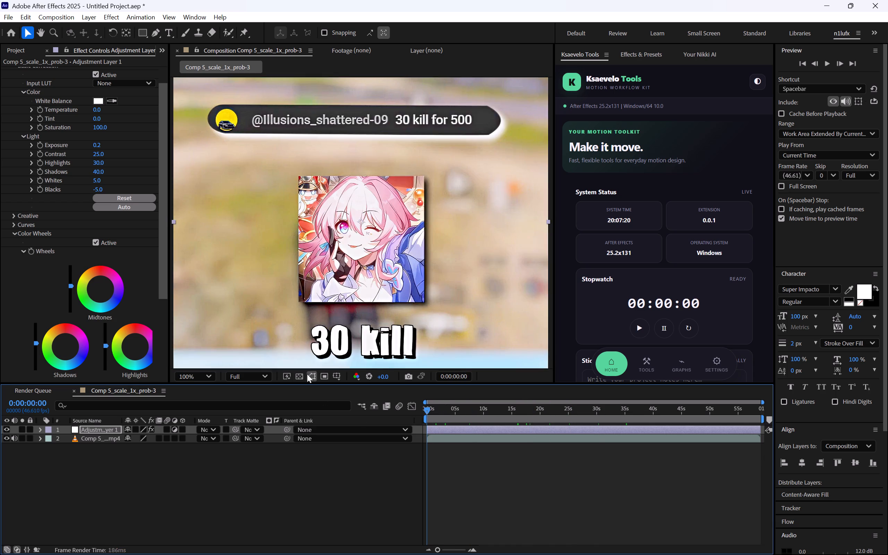
pyautogui.scroll(-1, 347, 287)
pyautogui.press('space')
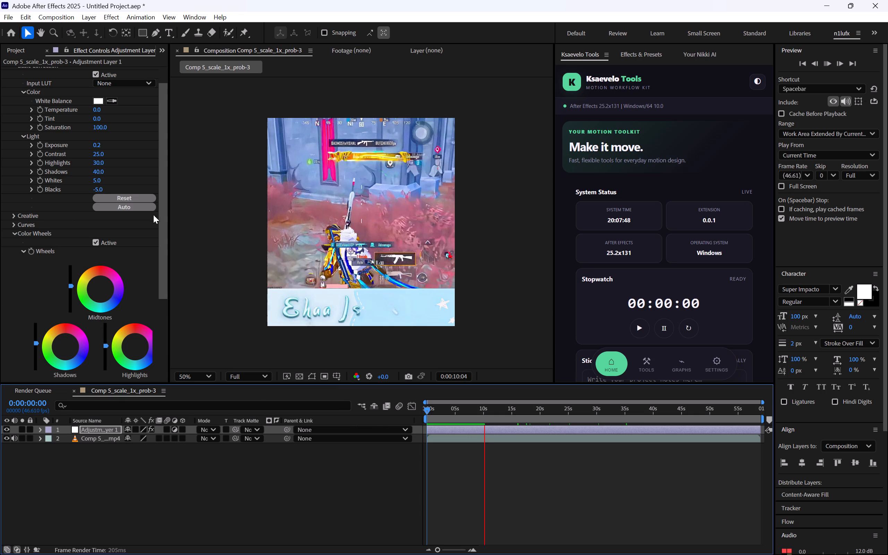
pyautogui.click(197, 379)
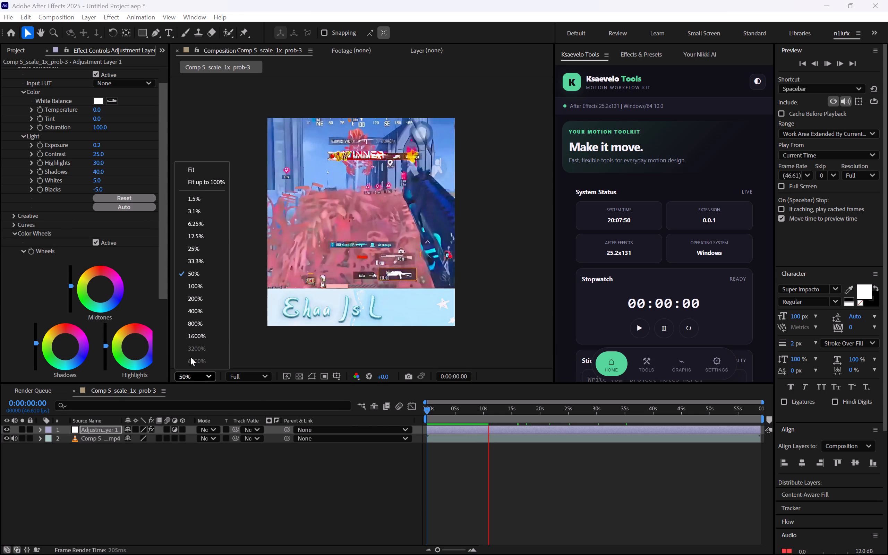
pyautogui.click(218, 182)
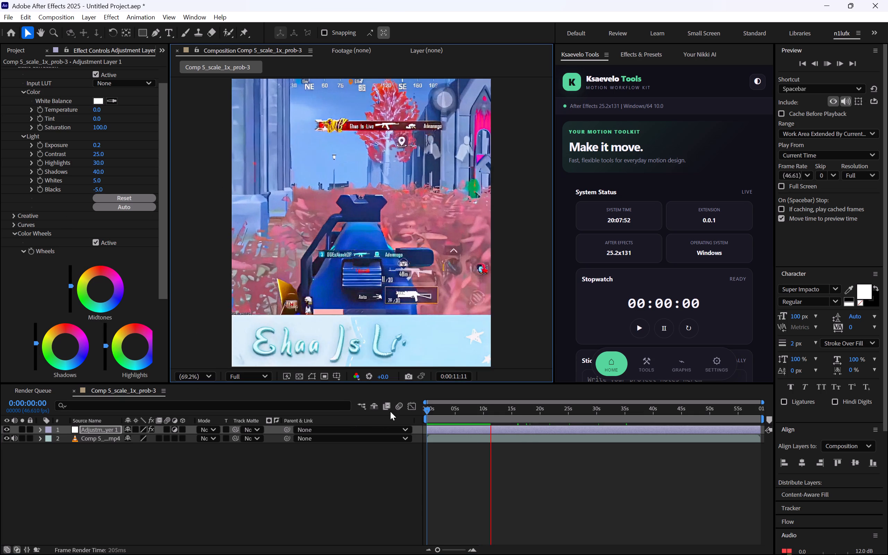
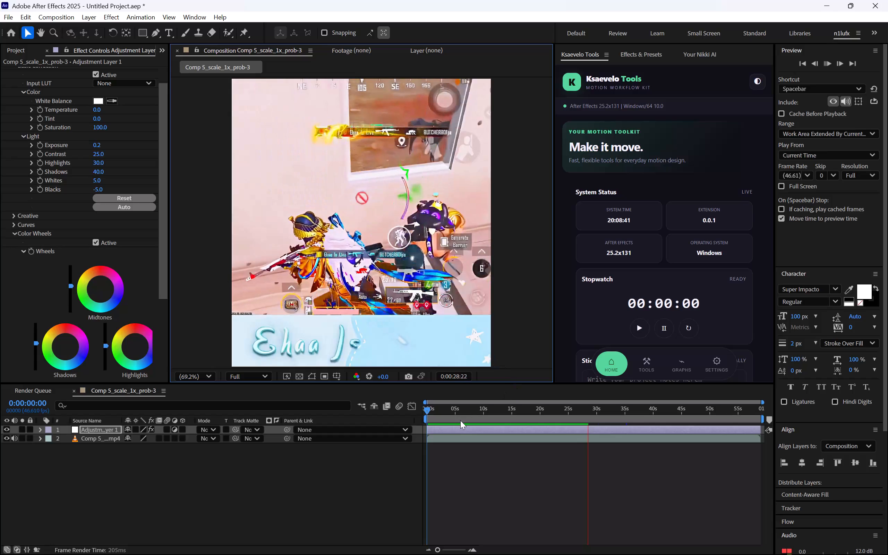
# Return the current time to 0:00:00:00 and replay the graded composition from the start.
pyautogui.moveTo(464, 412); pyautogui.dragTo(370, 425)
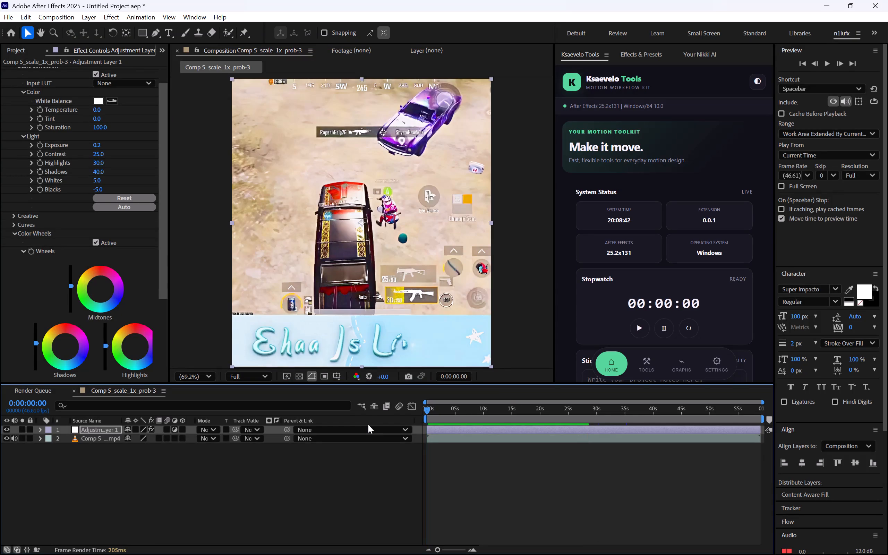
pyautogui.press('space')
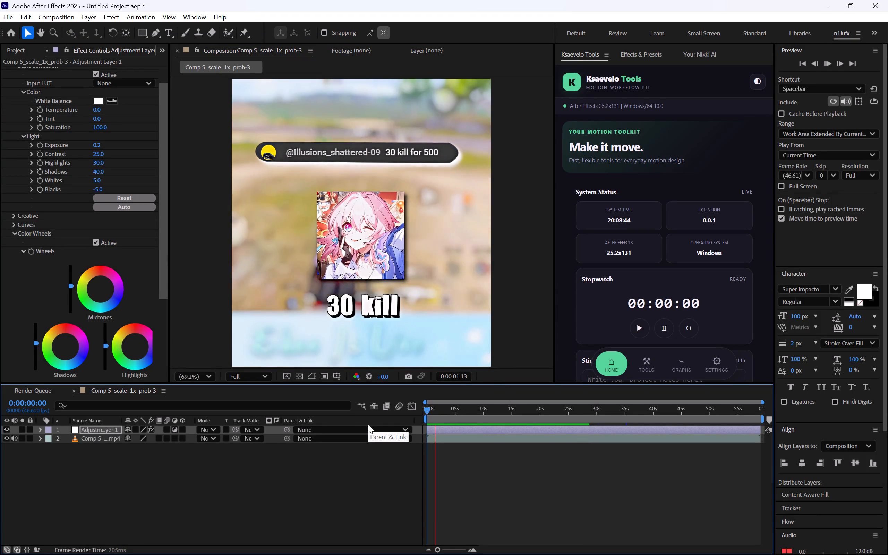
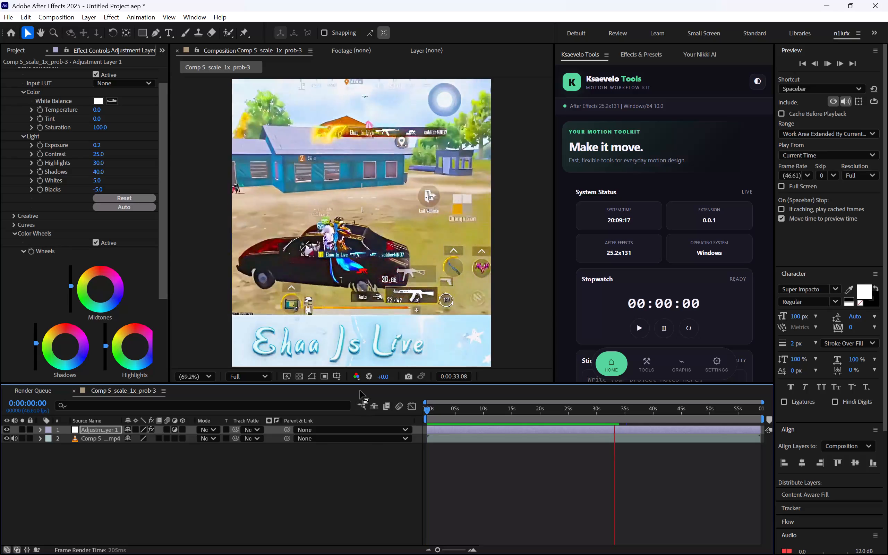
# Compare the look by toggling Shadow/Highlight, Brightness & Contrast, Looks, Hue/Saturation and Lumetri Color one at a time on the adjustment layer.
pyautogui.press('space')
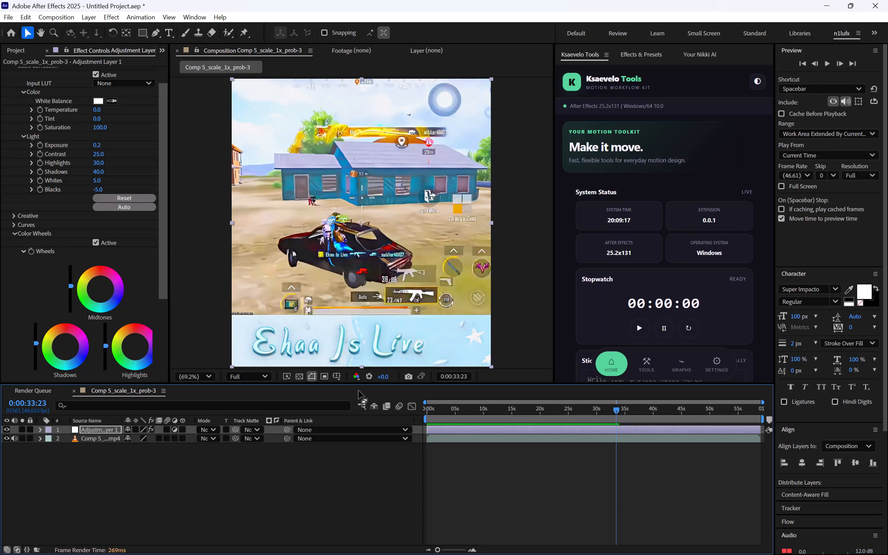
pyautogui.scroll(5, 36, 173)
pyautogui.click(3, 78)
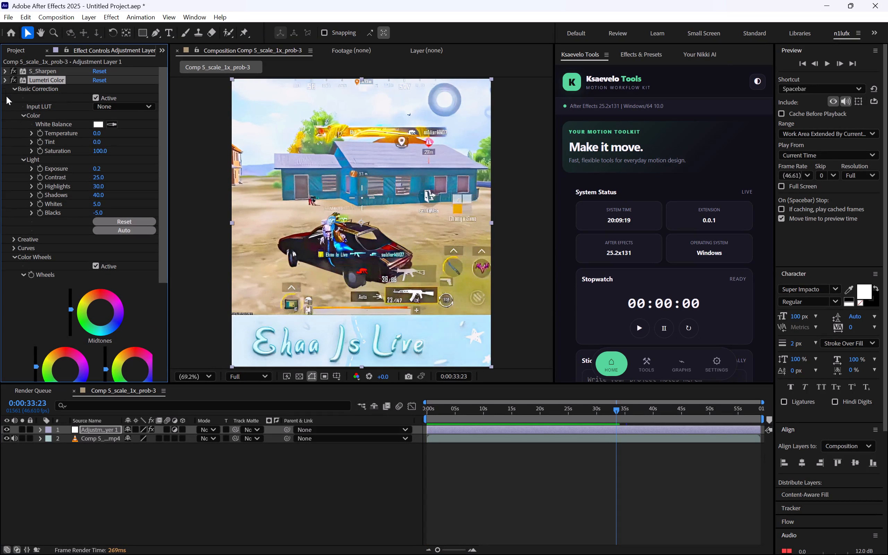
pyautogui.click(19, 162)
pyautogui.click(13, 115)
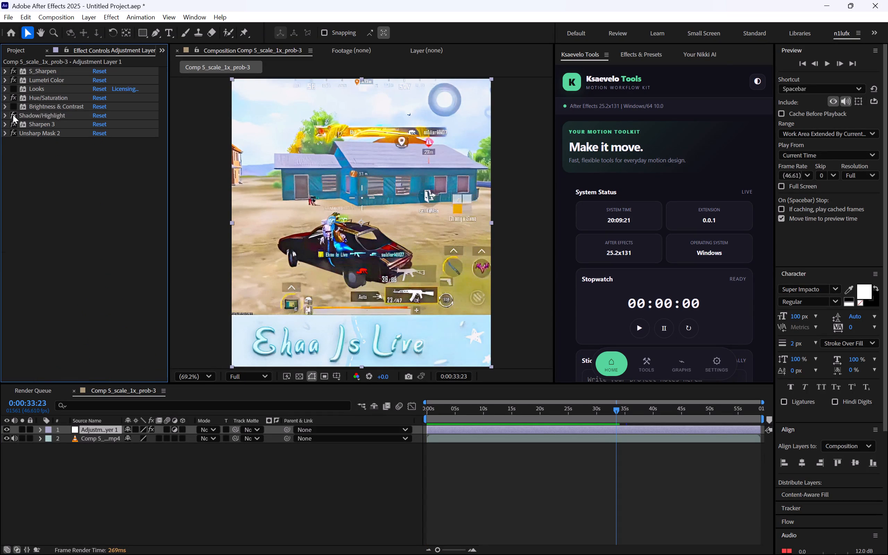
pyautogui.click(13, 114)
pyautogui.click(14, 106)
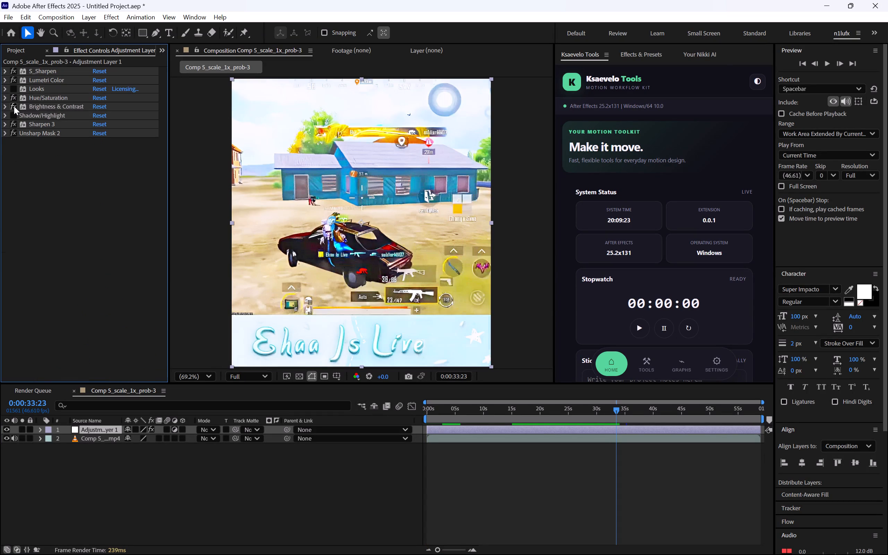
pyautogui.click(14, 106)
pyautogui.click(11, 87)
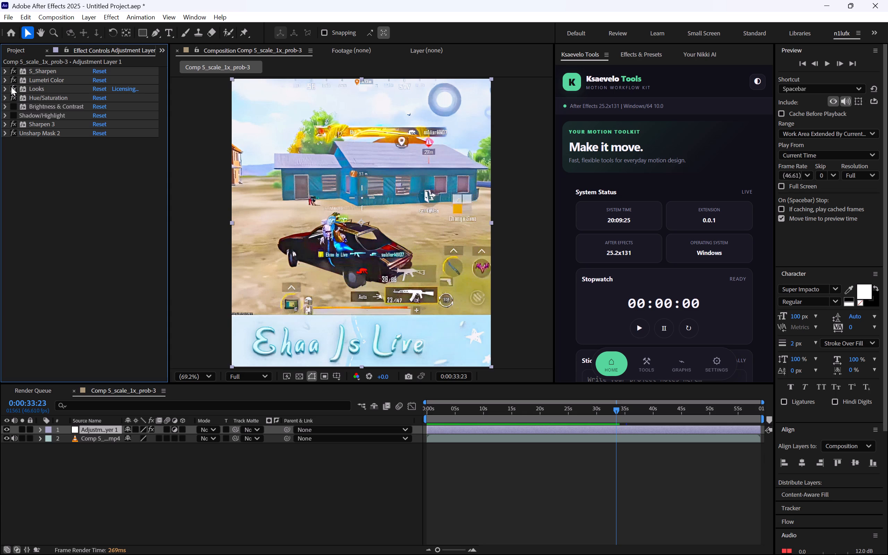
pyautogui.click(11, 87)
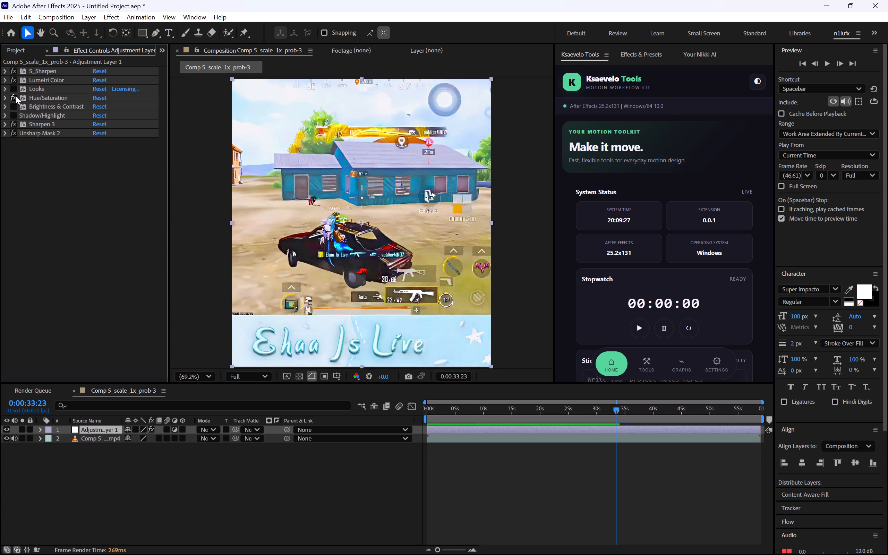
pyautogui.click(16, 96)
pyautogui.click(16, 96)
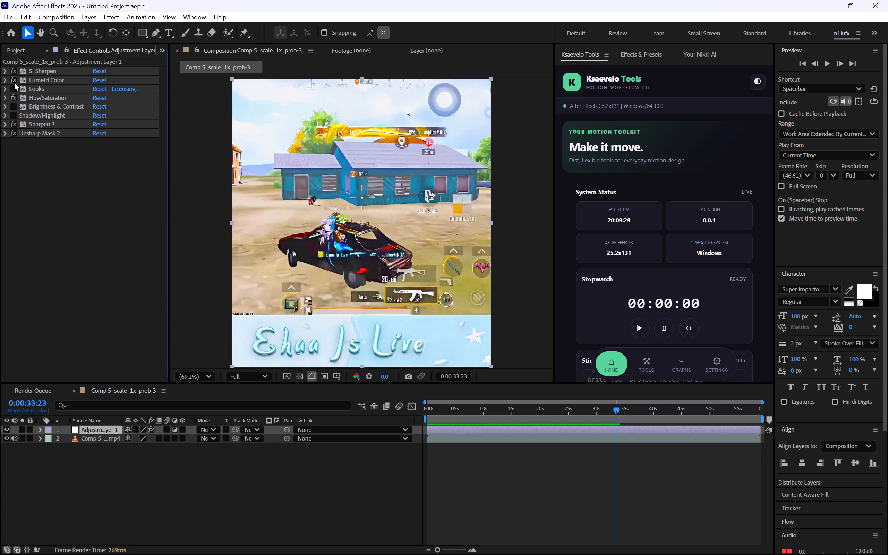
pyautogui.click(14, 82)
pyautogui.click(14, 82)
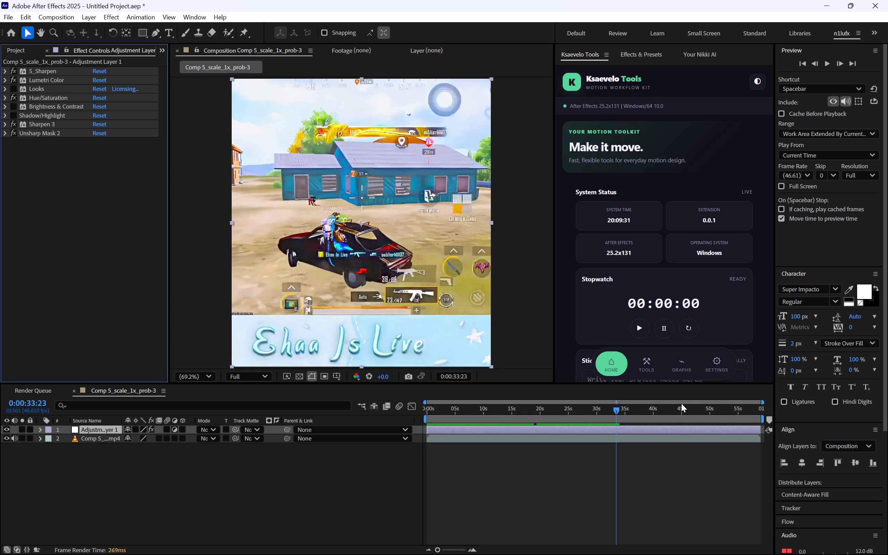
# Examine the graded footage at several points along the timeline, including the start and around 0:00:42, with short playback.
pyautogui.click(682, 403)
pyautogui.click(687, 408)
pyautogui.click(711, 409)
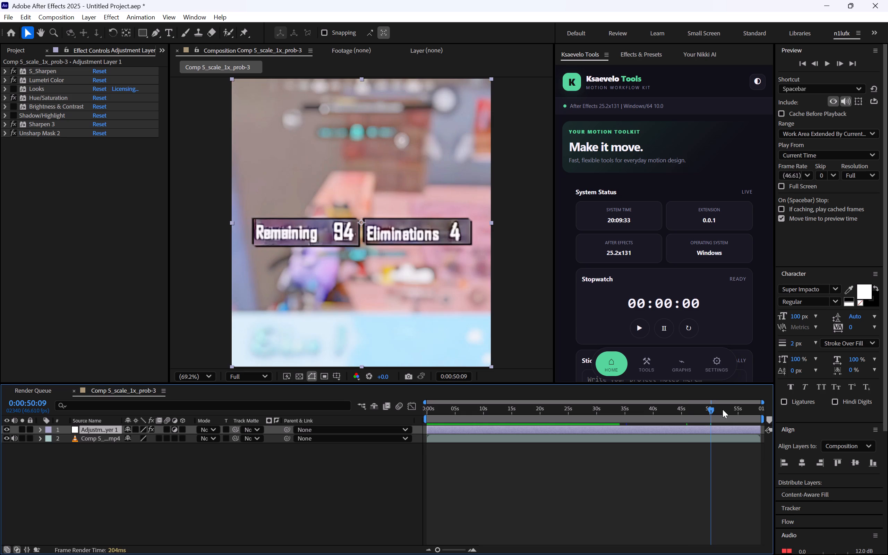
pyautogui.click(723, 409)
pyautogui.click(648, 401)
pyautogui.click(627, 395)
pyautogui.click(631, 405)
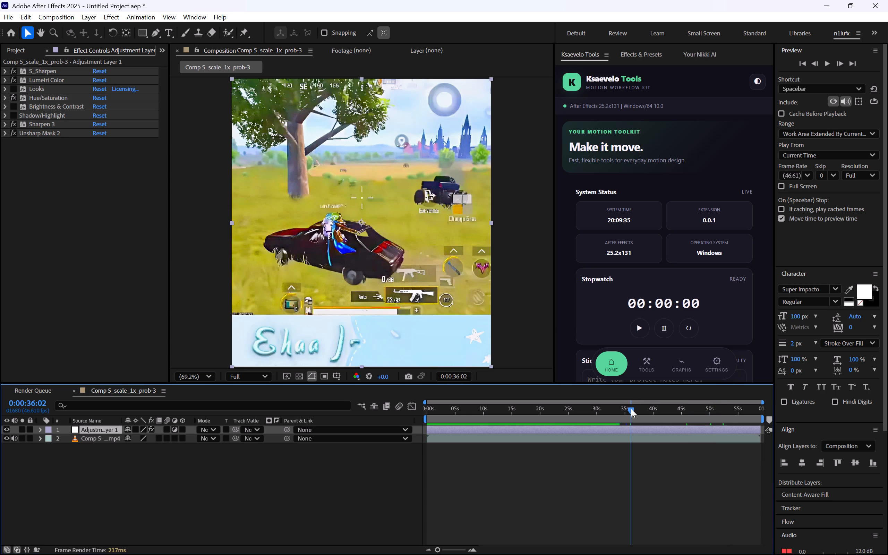
pyautogui.moveTo(629, 409); pyautogui.dragTo(355, 416)
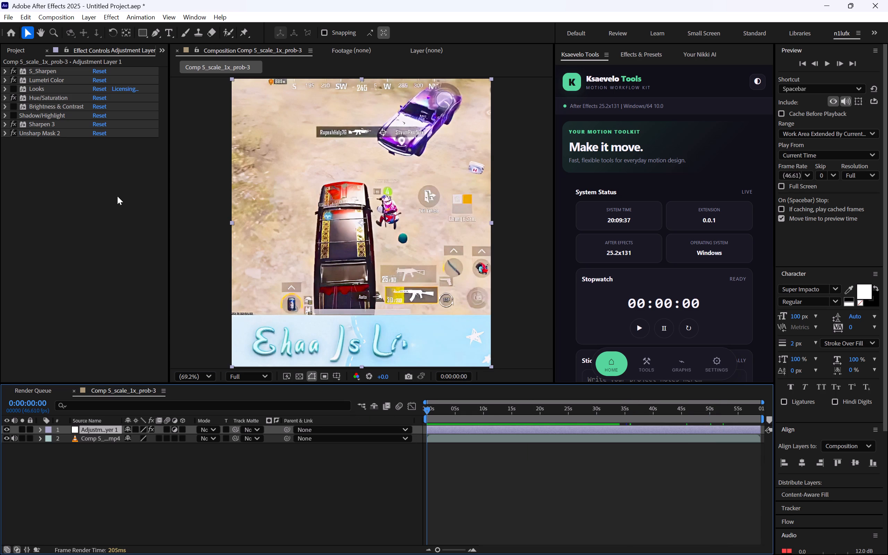
pyautogui.press('space')
pyautogui.click(666, 413)
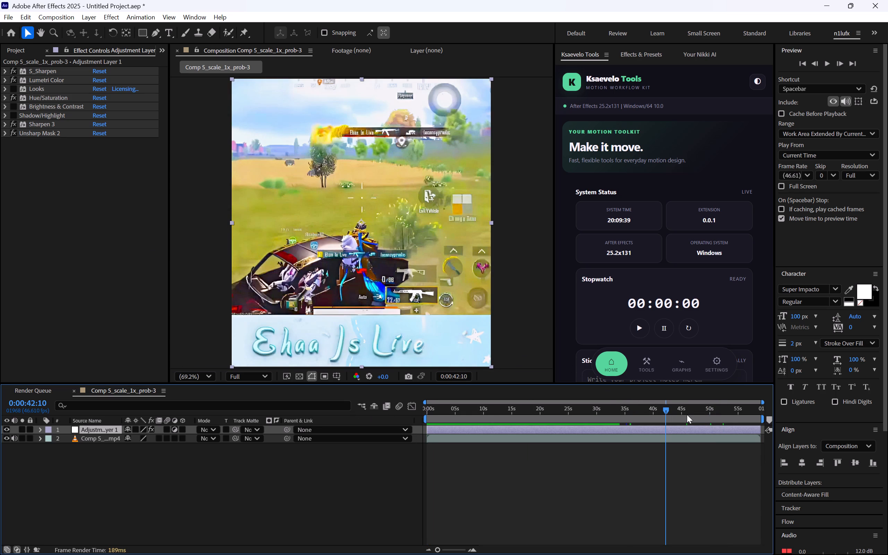
pyautogui.press('space')
pyautogui.press('space')
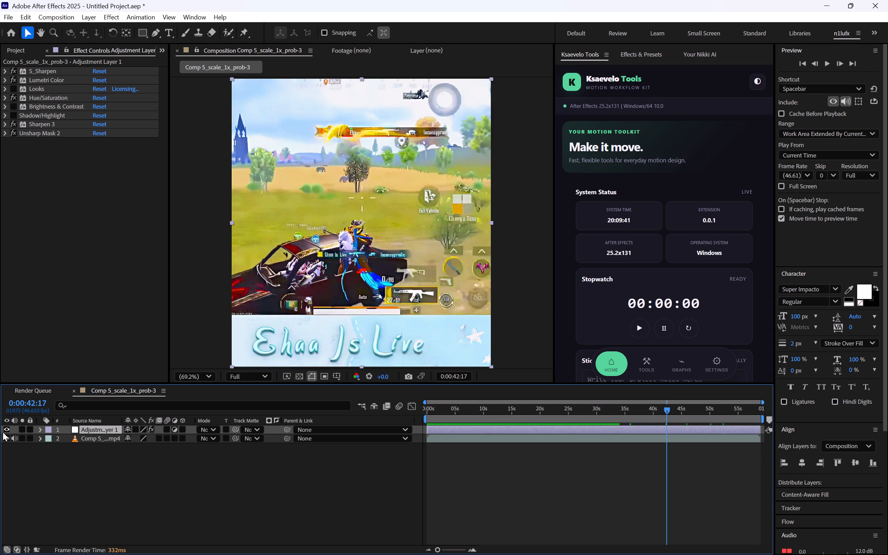
# Toggle the adjustment layer's visibility off and on to compare the graded and original frame.
pyautogui.click(6, 430)
pyautogui.click(6, 430)
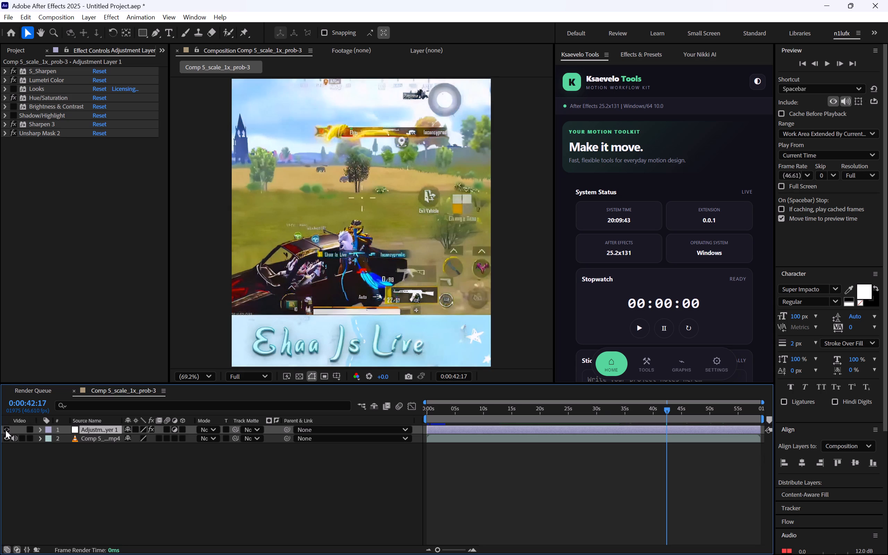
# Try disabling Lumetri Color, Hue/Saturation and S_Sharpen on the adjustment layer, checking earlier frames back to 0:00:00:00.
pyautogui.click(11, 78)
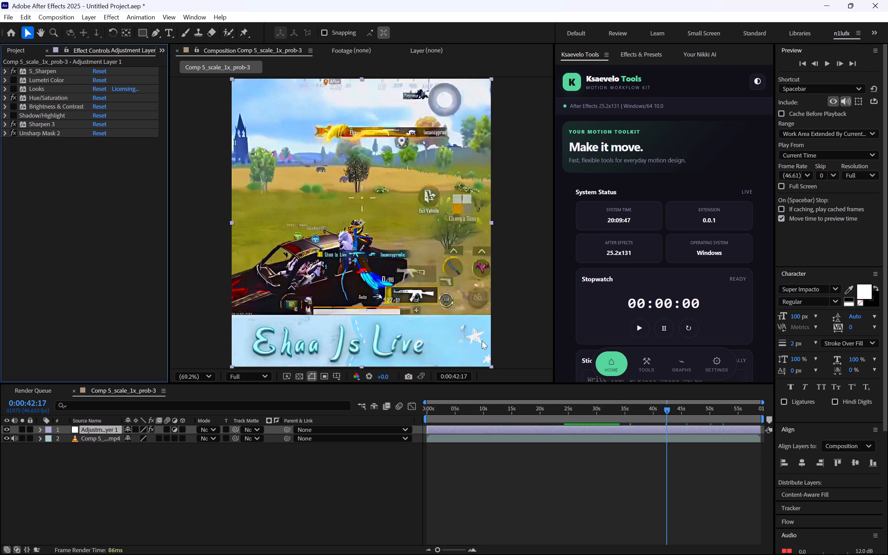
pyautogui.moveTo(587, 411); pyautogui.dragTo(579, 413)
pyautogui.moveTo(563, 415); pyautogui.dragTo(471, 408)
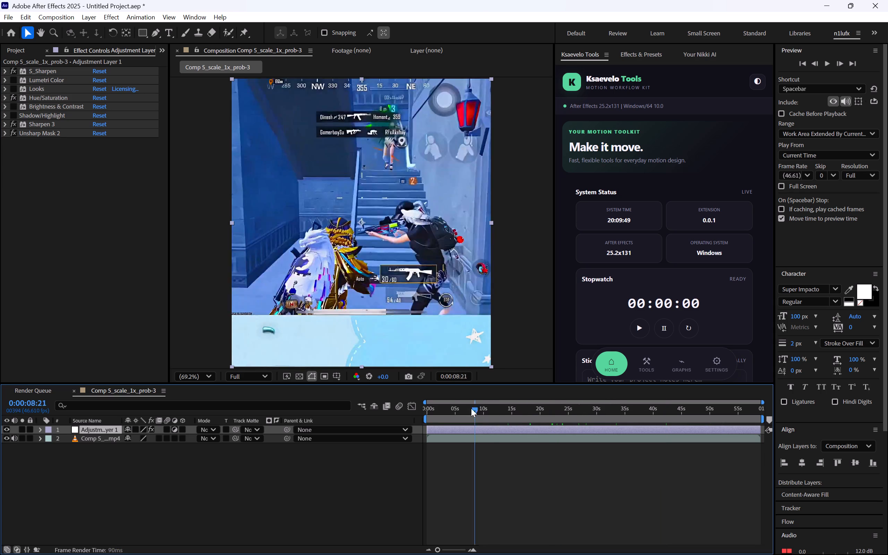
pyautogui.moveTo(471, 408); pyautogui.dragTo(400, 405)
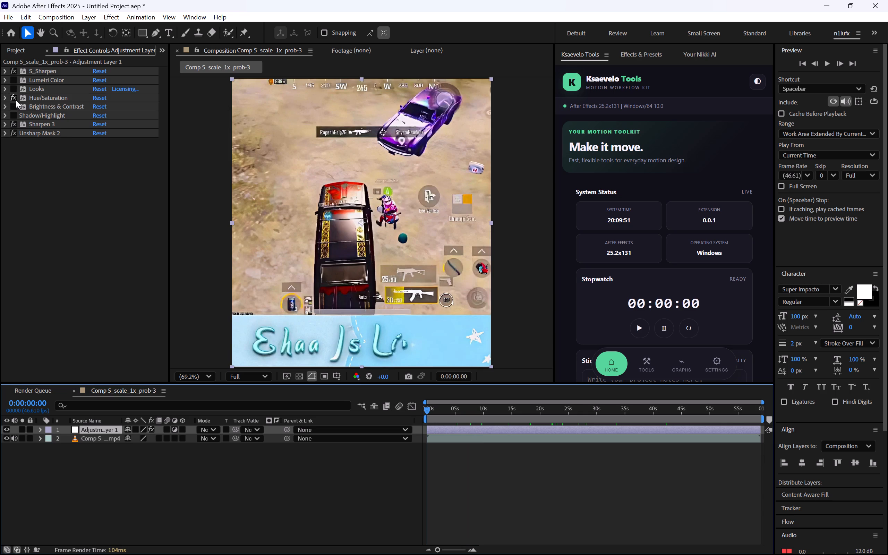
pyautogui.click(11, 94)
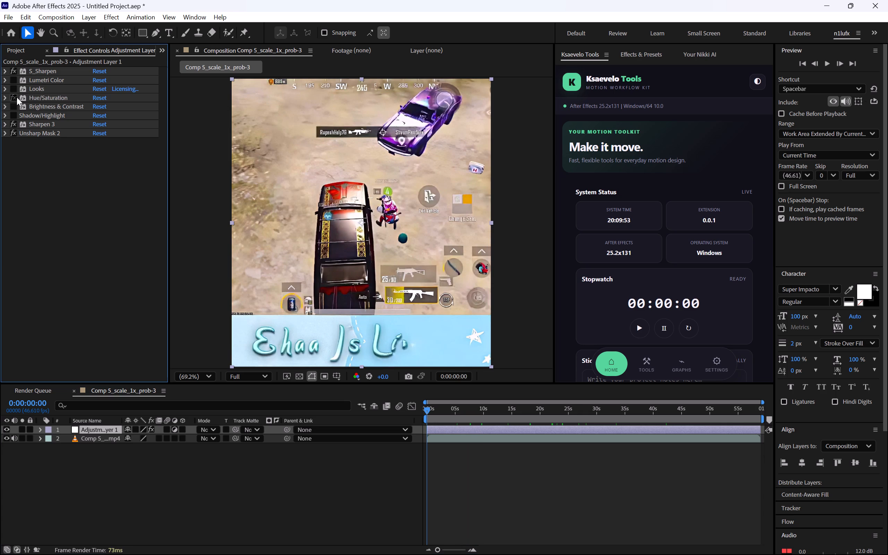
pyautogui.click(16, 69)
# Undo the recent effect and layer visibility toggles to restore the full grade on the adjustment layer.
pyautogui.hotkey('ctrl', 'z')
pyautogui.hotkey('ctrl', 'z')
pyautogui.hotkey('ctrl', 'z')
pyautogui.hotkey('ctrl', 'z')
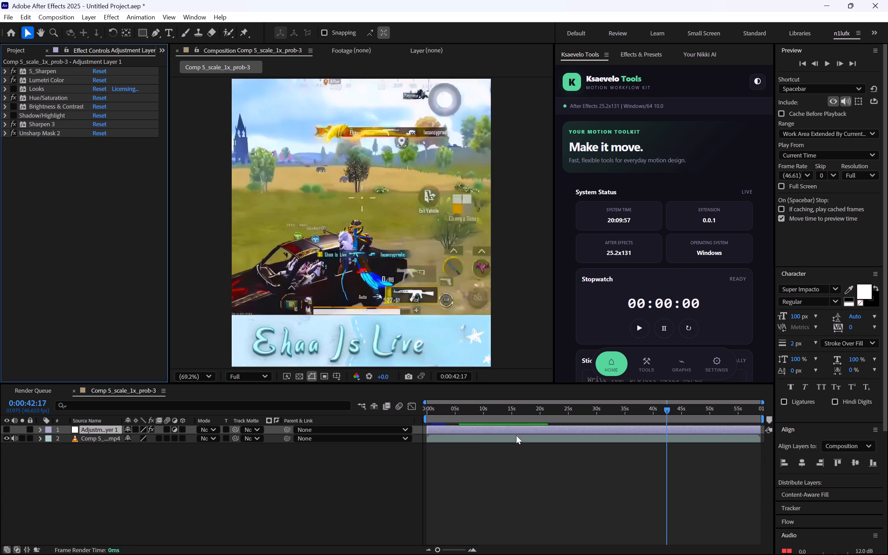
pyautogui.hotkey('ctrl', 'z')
# Review the graded footage between about 0:00:42 and 0:00:55, play the composition, and return to 0:00:00:00.
pyautogui.click(710, 415)
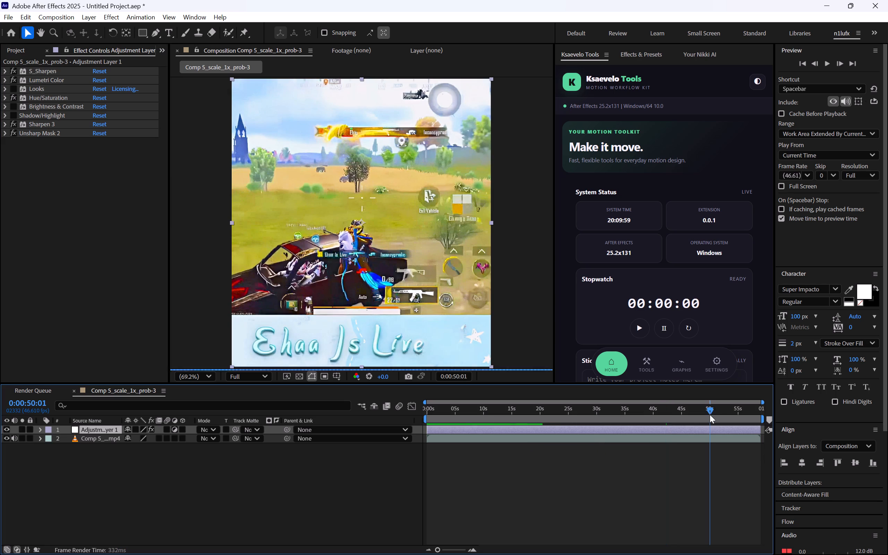
pyautogui.click(731, 410)
pyautogui.moveTo(738, 410); pyautogui.dragTo(669, 426)
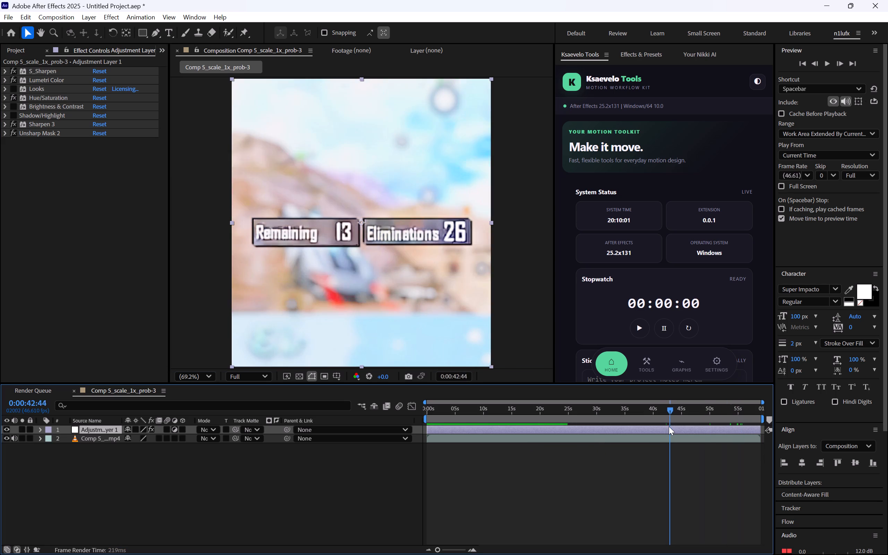
pyautogui.moveTo(669, 426); pyautogui.dragTo(725, 419)
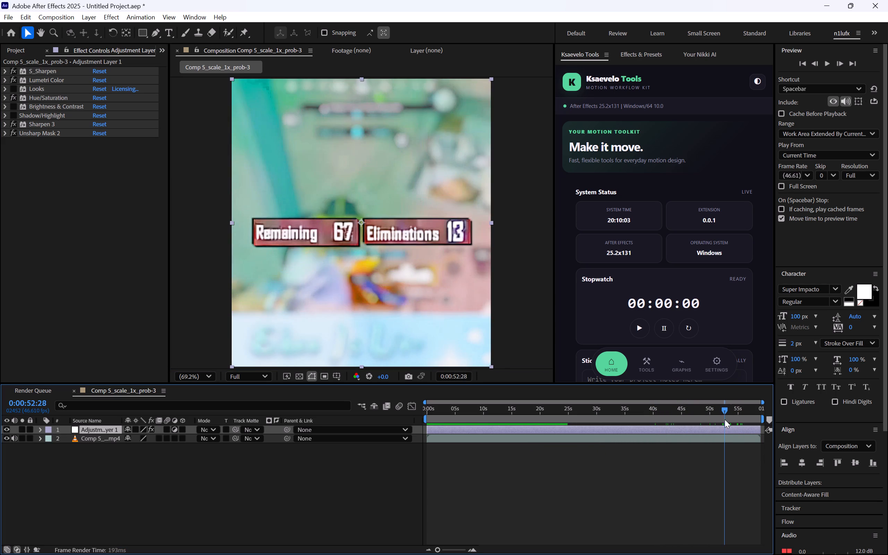
pyautogui.moveTo(725, 419); pyautogui.dragTo(739, 418)
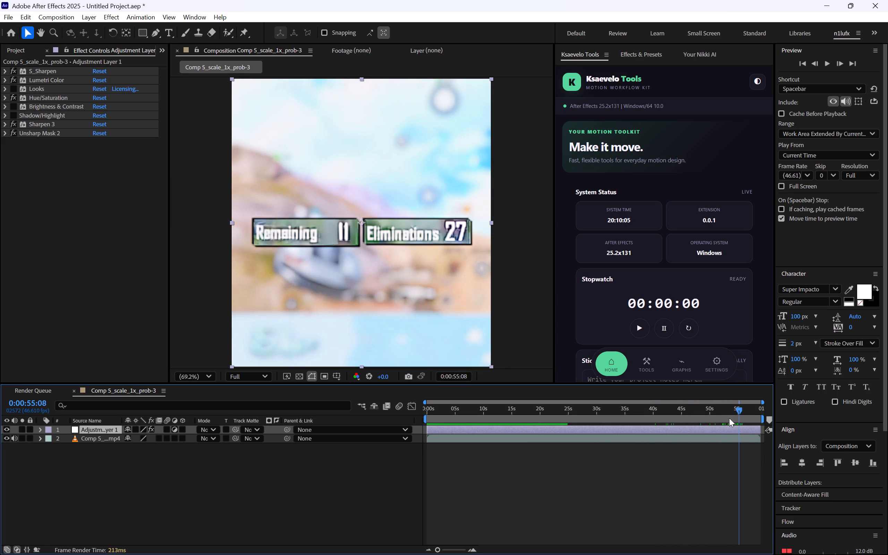
pyautogui.press('space')
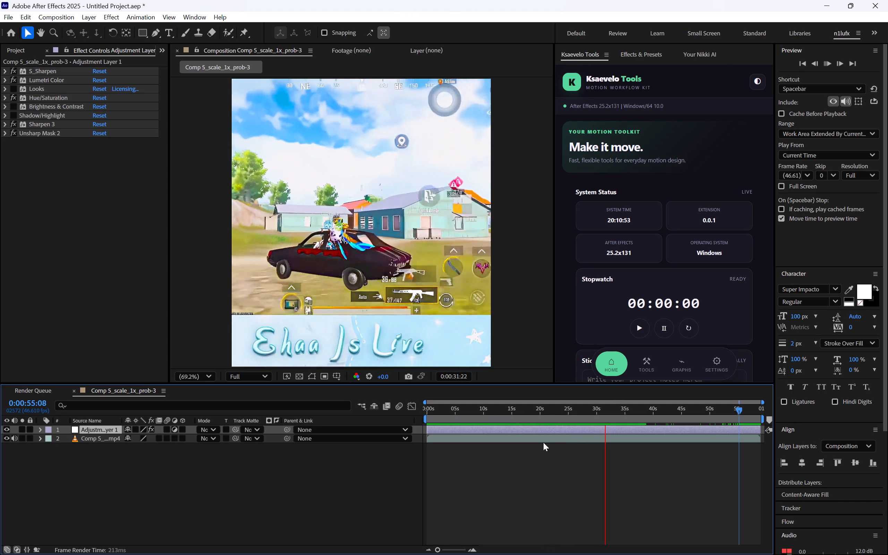
pyautogui.moveTo(490, 411); pyautogui.dragTo(258, 431)
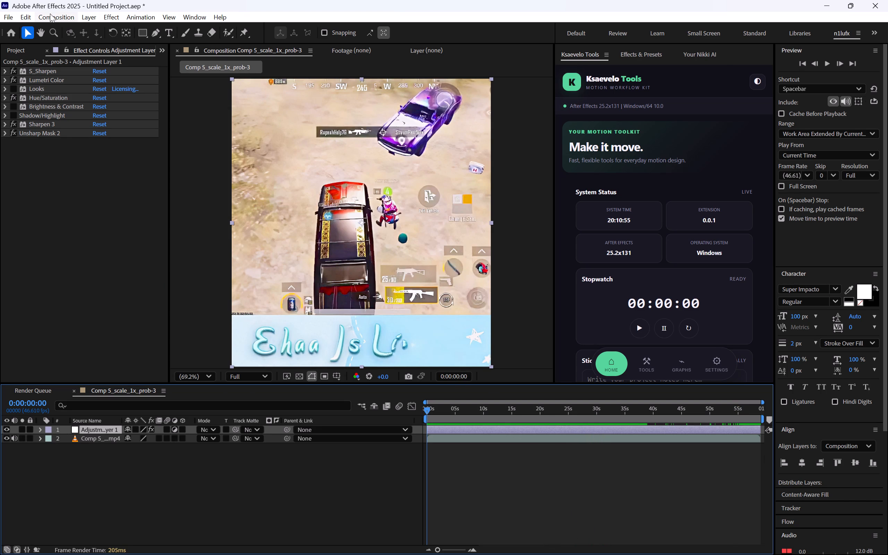
# Add the Comp 5_scale_1x_prob-3 composition to the Render Queue.
pyautogui.click(3, 52)
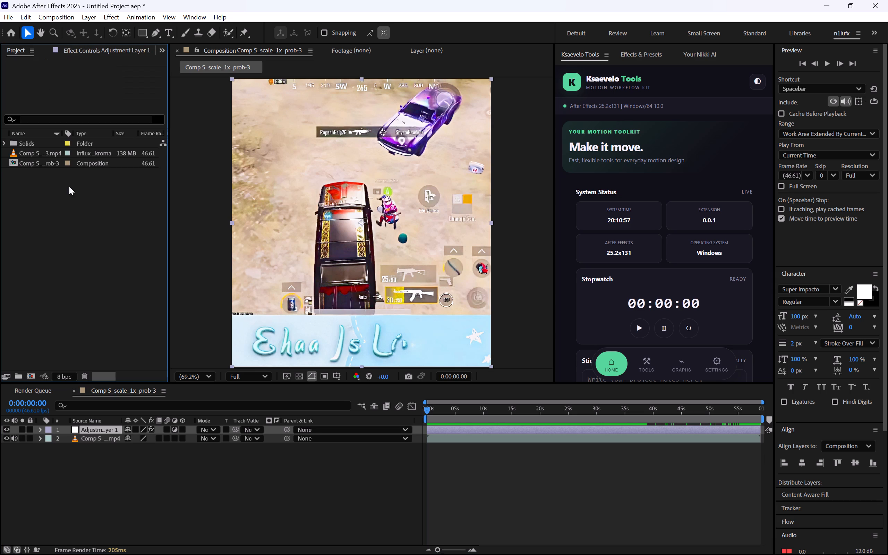
pyautogui.click(47, 160)
pyautogui.click(134, 488)
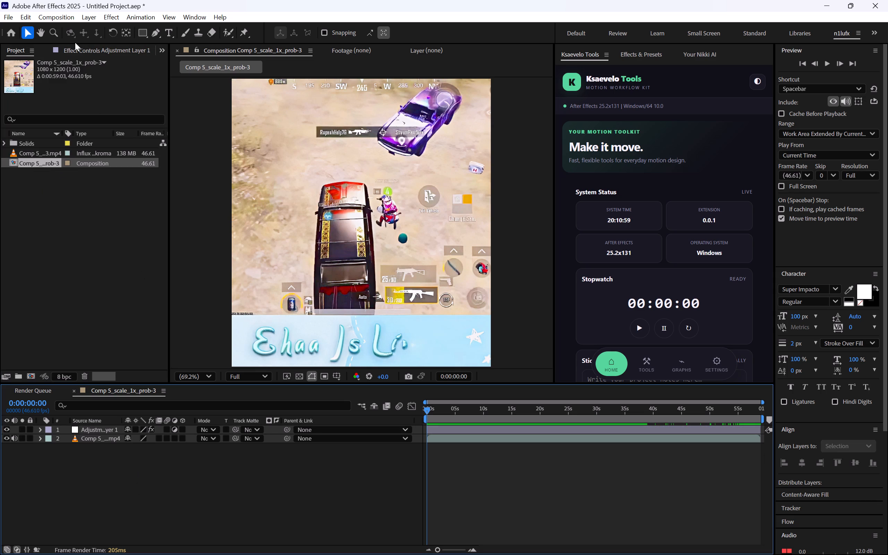
pyautogui.click(65, 18)
pyautogui.click(109, 139)
# Set the output module's format to AVI for the queued composition.
pyautogui.click(120, 452)
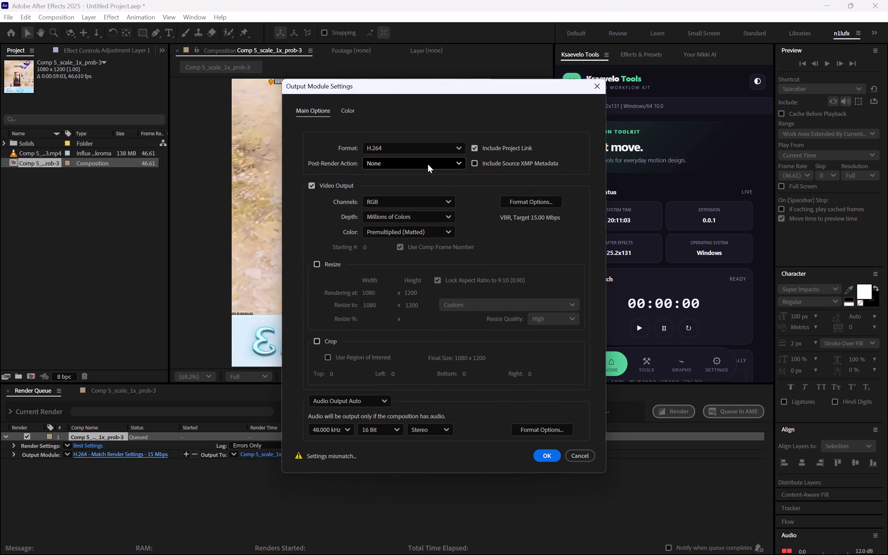
pyautogui.click(424, 149)
pyautogui.click(408, 178)
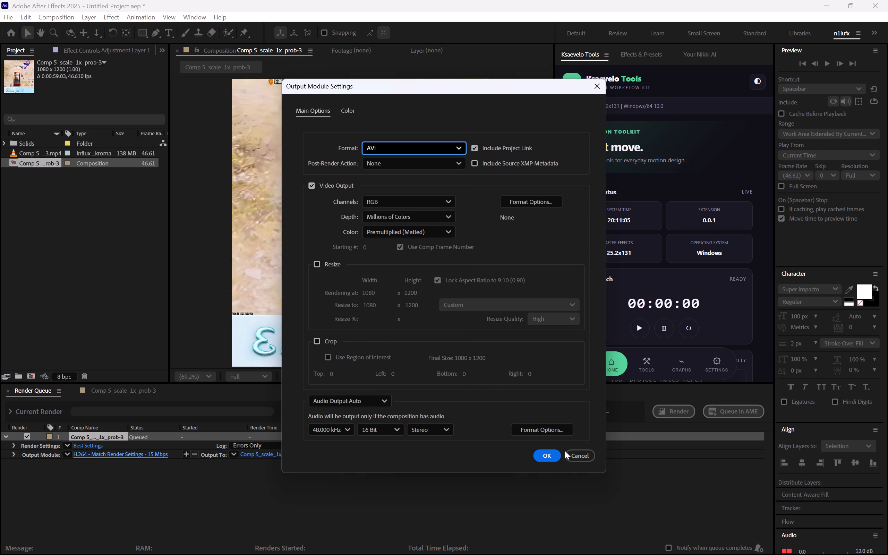
pyautogui.click(543, 455)
# Set the render output to the Downloads folder with the file name yt.
pyautogui.click(259, 455)
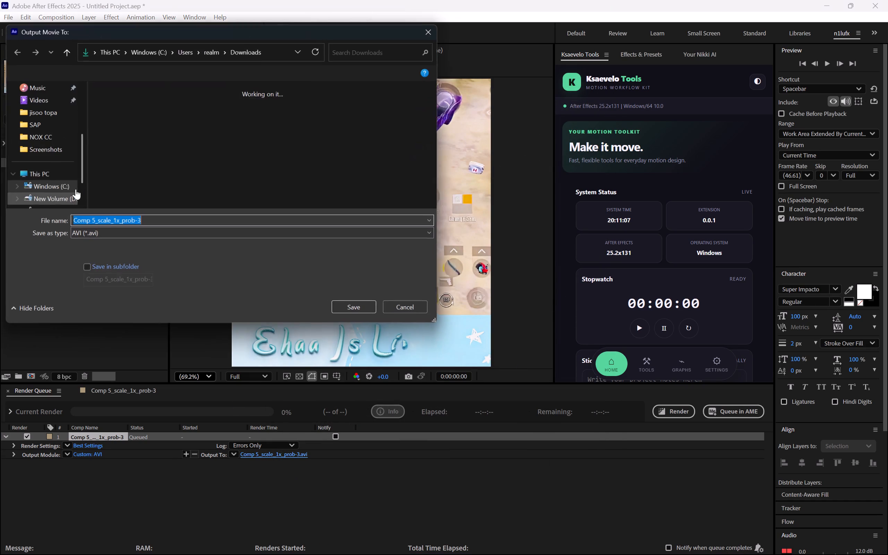
pyautogui.scroll(2, 51, 146)
pyautogui.click(48, 127)
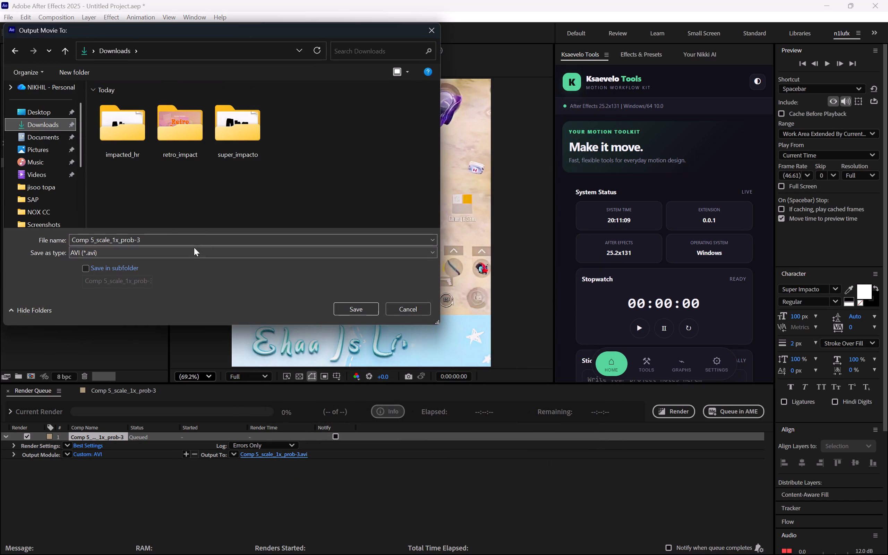
pyautogui.click(170, 233)
pyautogui.doubleClick(169, 233)
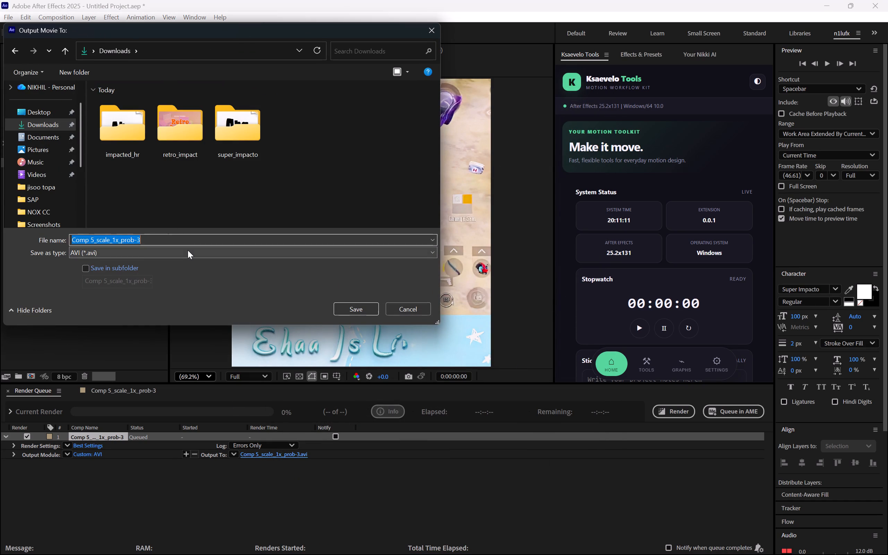
pyautogui.write('yt')
pyautogui.press('Return')
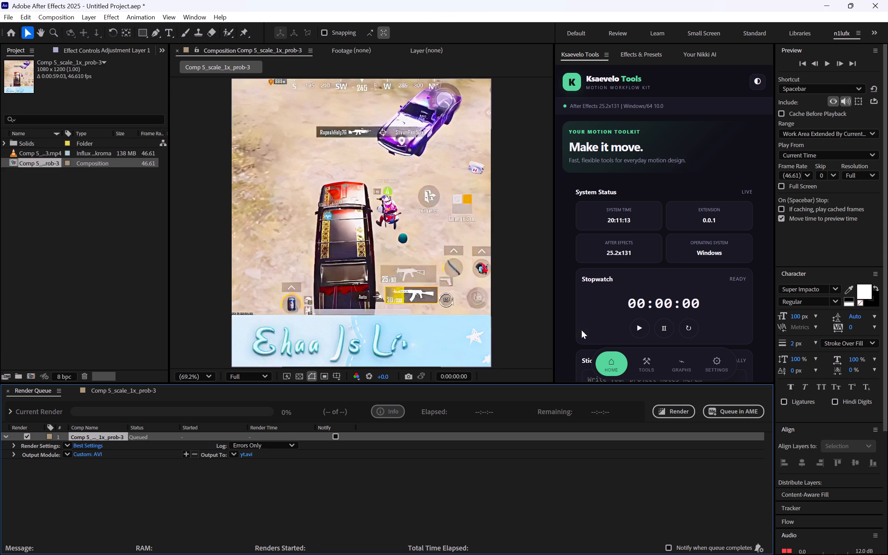
# Start rendering the queued composition.
pyautogui.click(674, 412)
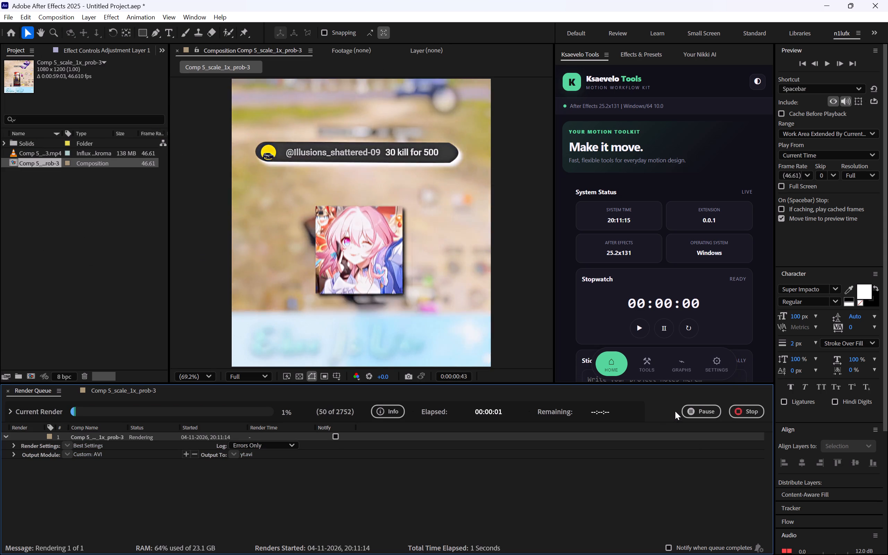
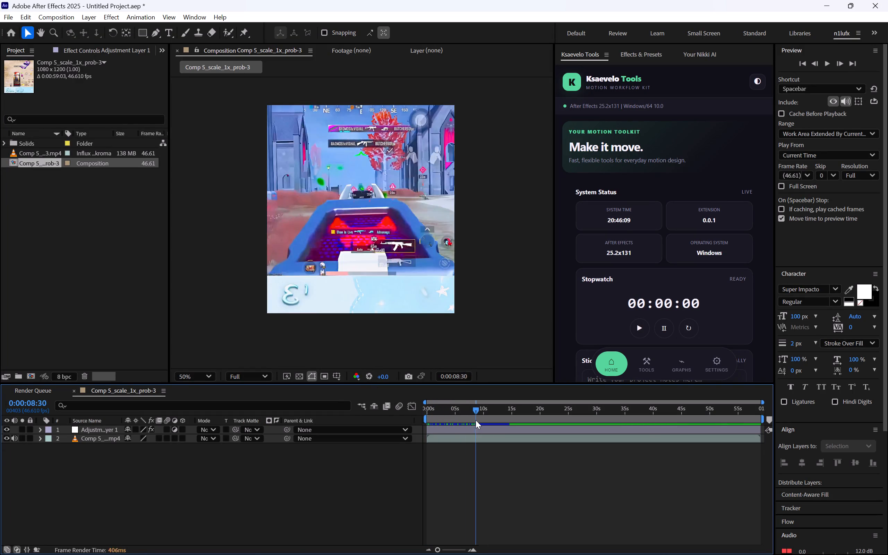
pyautogui.moveTo(476, 420); pyautogui.dragTo(427, 430)
pyautogui.press('space')
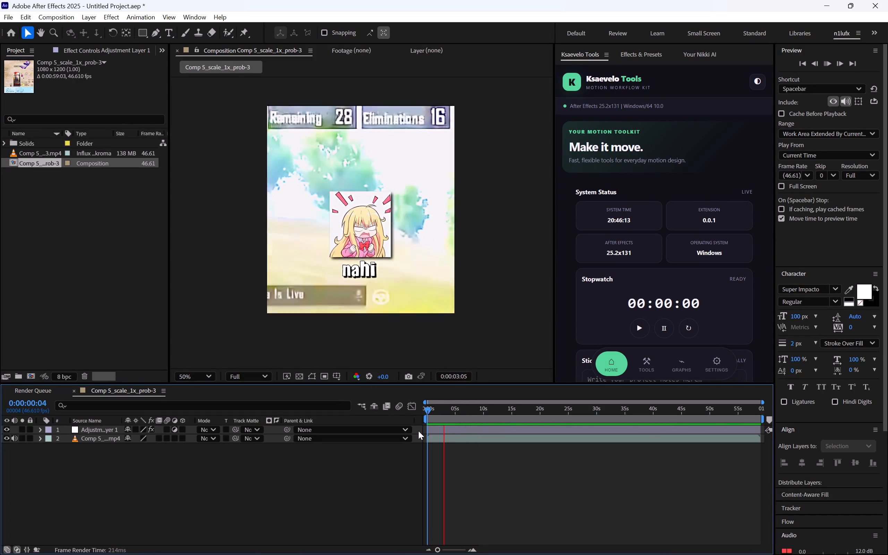
pyautogui.press('space')
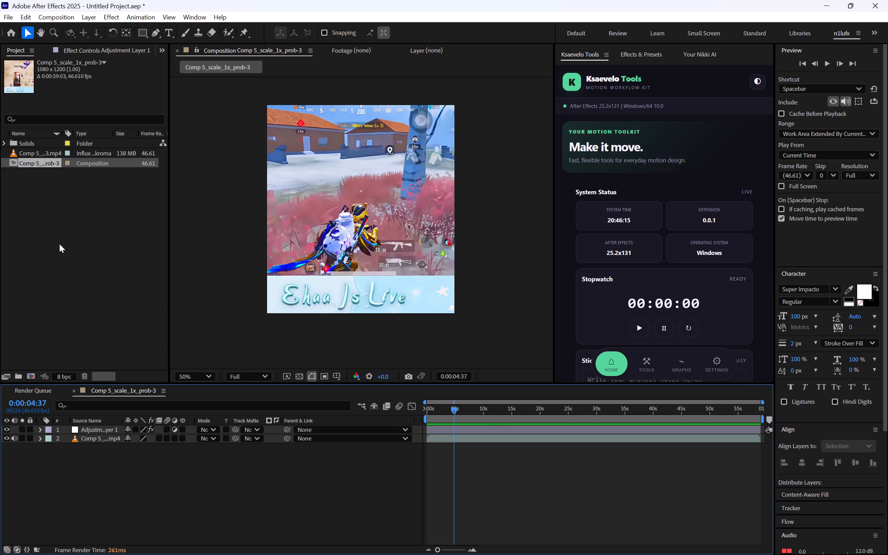
pyautogui.doubleClick(59, 244)
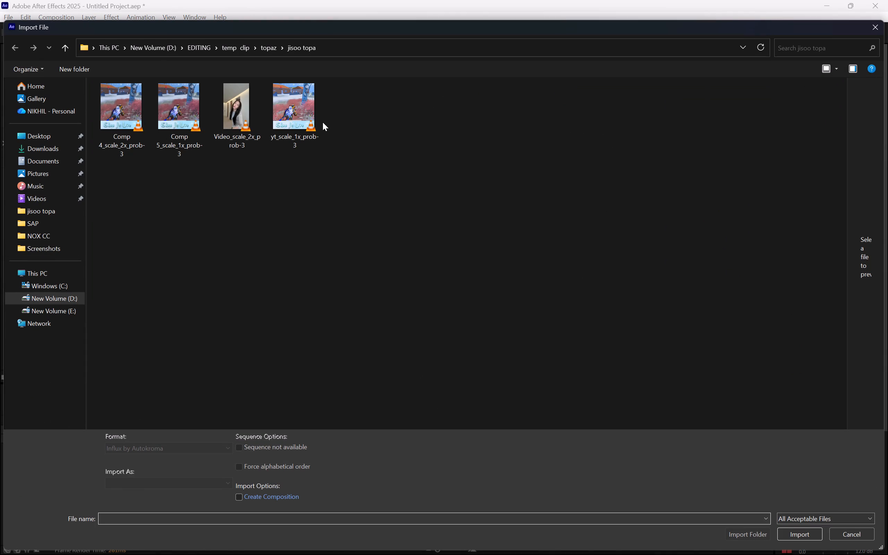
pyautogui.click(307, 119)
pyautogui.press('Return')
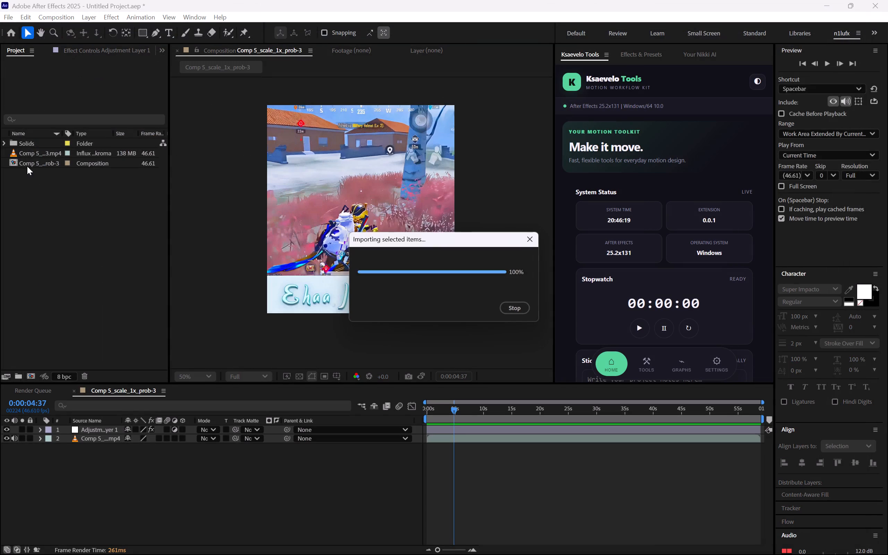
pyautogui.moveTo(32, 143); pyautogui.dragTo(101, 427)
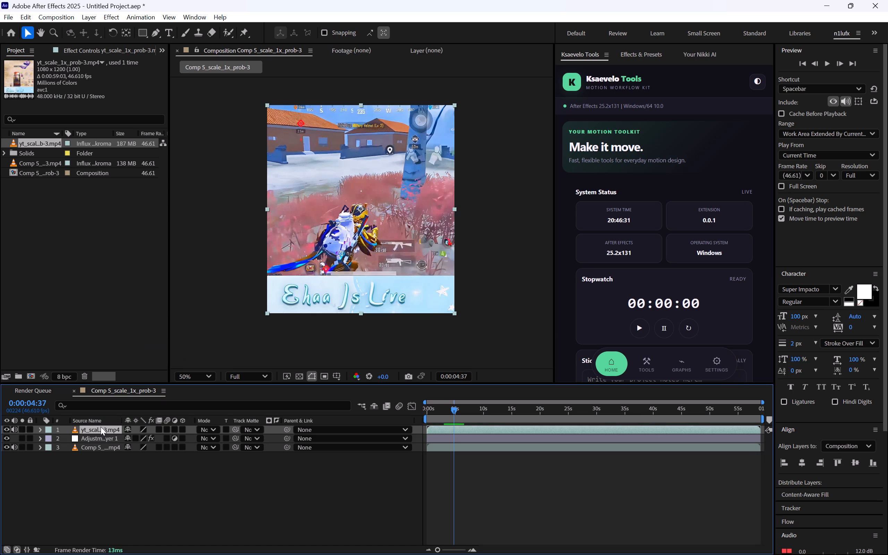
# Play the new clip from the composition's start, muting and hiding the Comp 5 video layer and hiding Adjustment Layer 1.
pyautogui.press('space')
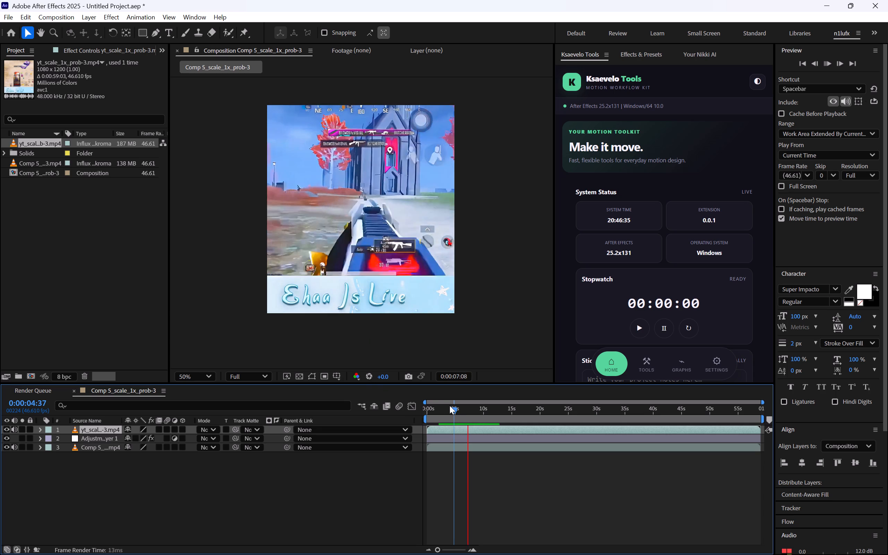
pyautogui.moveTo(443, 410); pyautogui.dragTo(405, 421)
pyautogui.press('space')
pyautogui.click(15, 449)
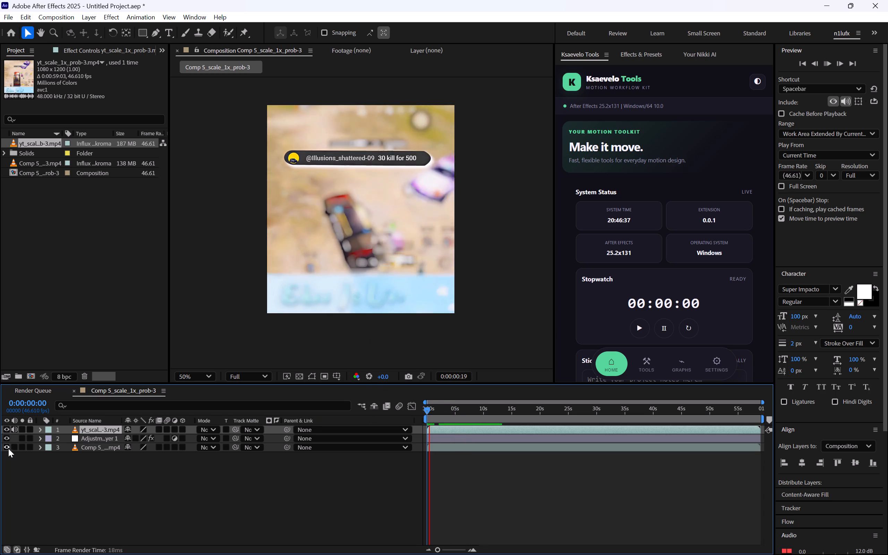
pyautogui.click(5, 449)
pyautogui.click(5, 443)
pyautogui.click(6, 439)
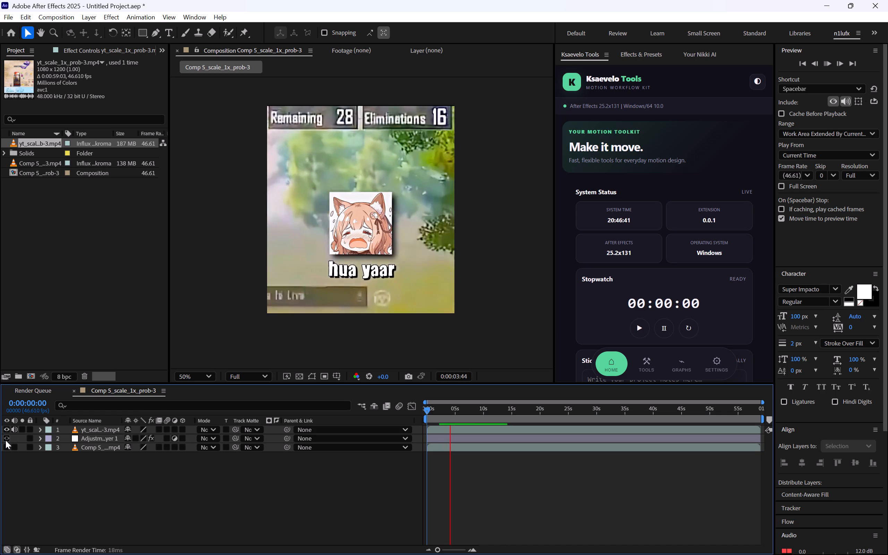
pyautogui.scroll(1, 279, 178)
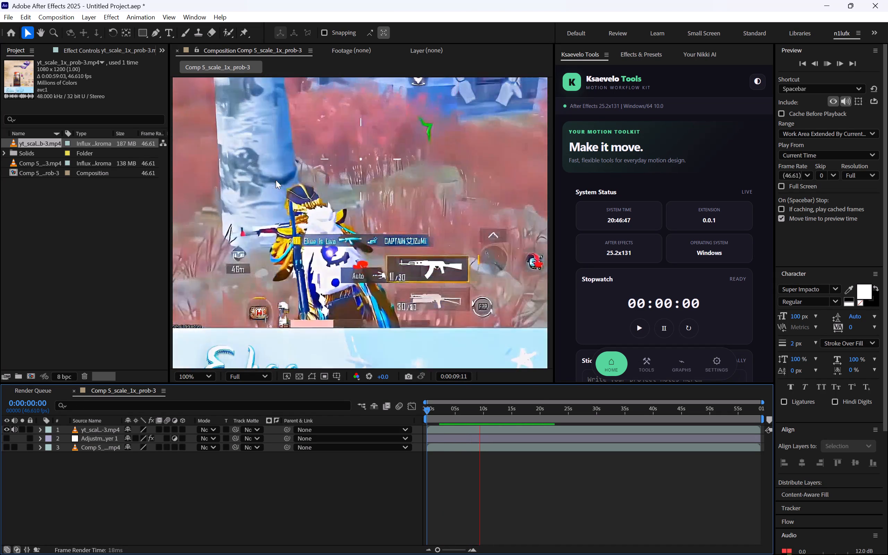
pyautogui.scroll(-1, 430, 203)
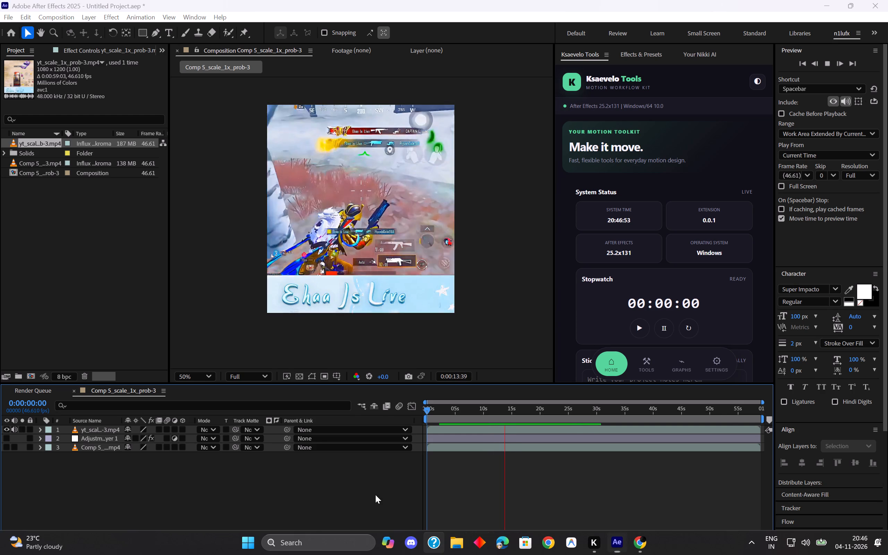
# Search for the Brave browser and open it.
pyautogui.press('b')
pyautogui.click(303, 167)
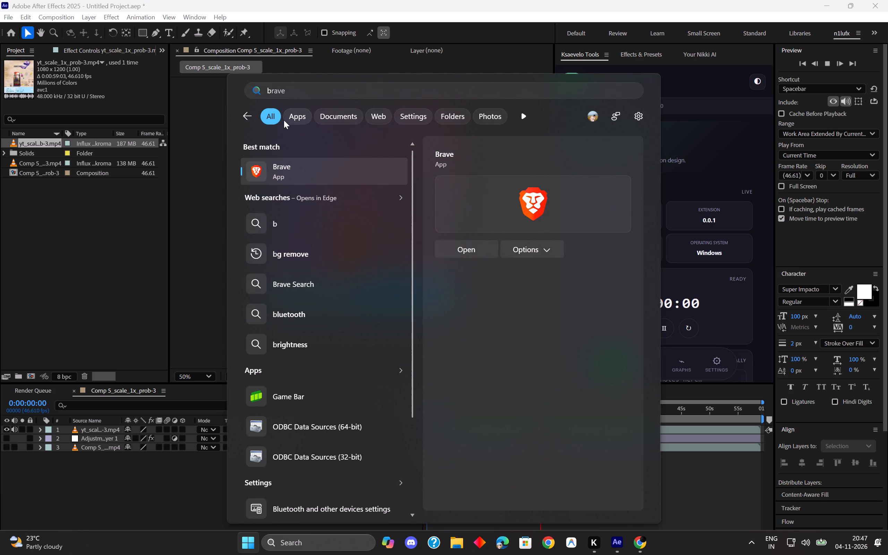
pyautogui.click(341, 161)
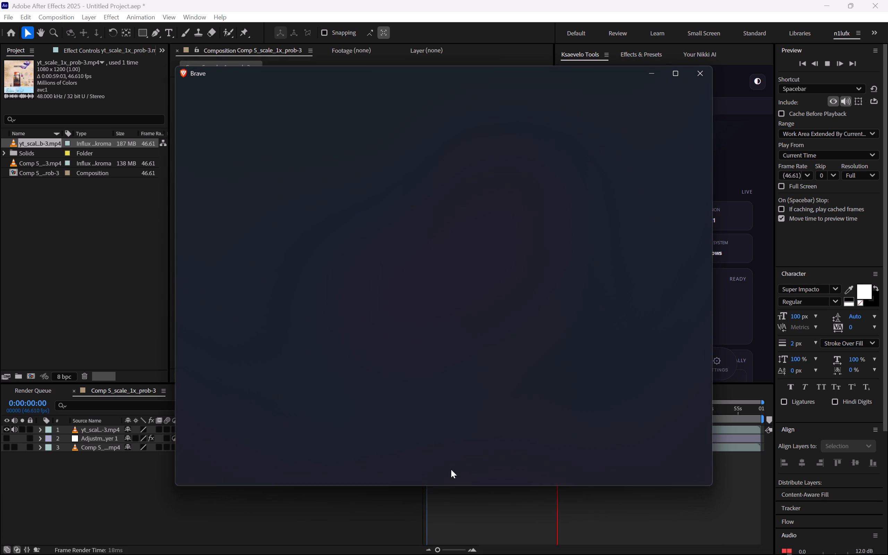
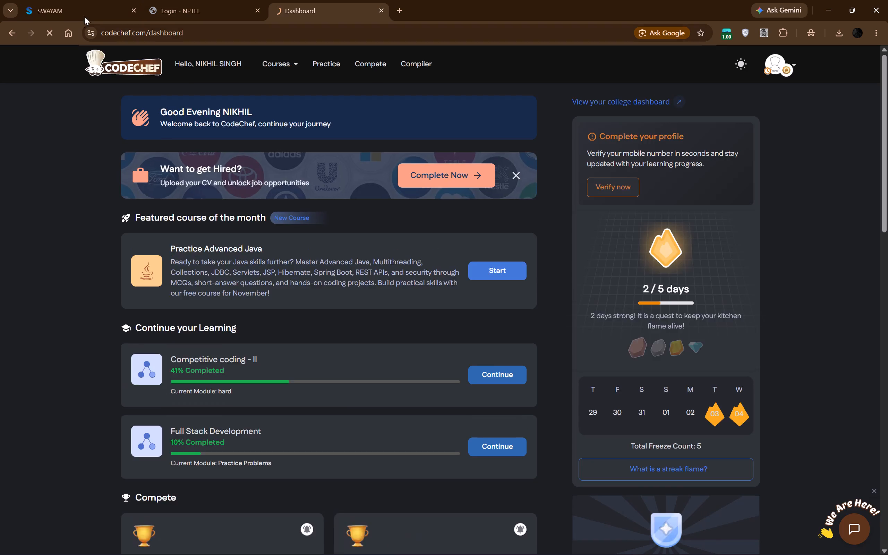
# Switch to After Effects, scrub the composition to 0:00:32:25, return to 0:00:04:19 and play it from there.
pyautogui.hotkey('alt', 'Tab')
pyautogui.hotkey('alt', 'Tab')
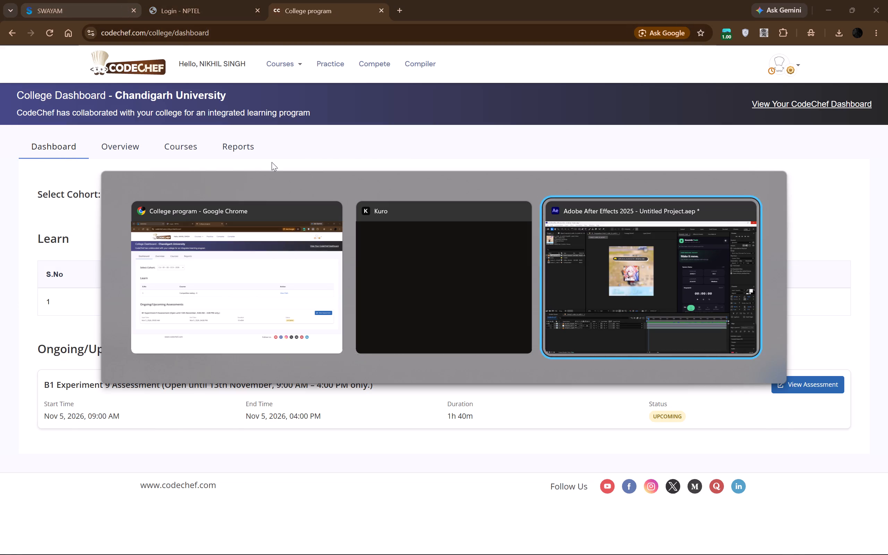
pyautogui.moveTo(516, 419); pyautogui.dragTo(607, 420)
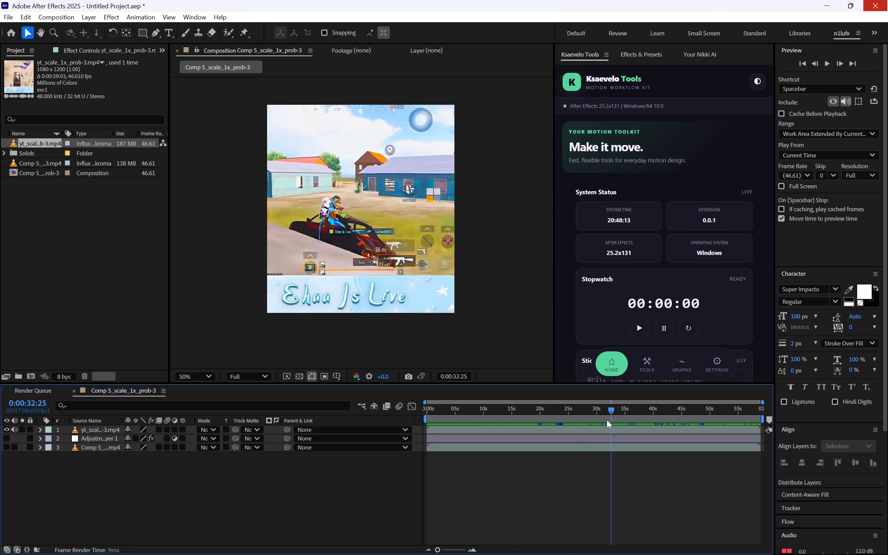
pyautogui.moveTo(607, 420); pyautogui.dragTo(451, 436)
pyautogui.press('space')
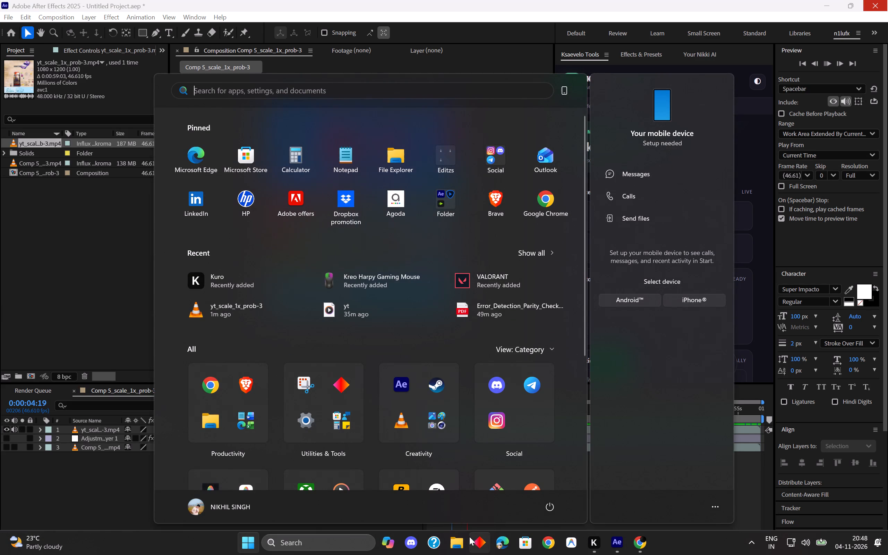
# Open the jisoo topa folder in File Explorer to check the enhanced video files.
pyautogui.click(453, 542)
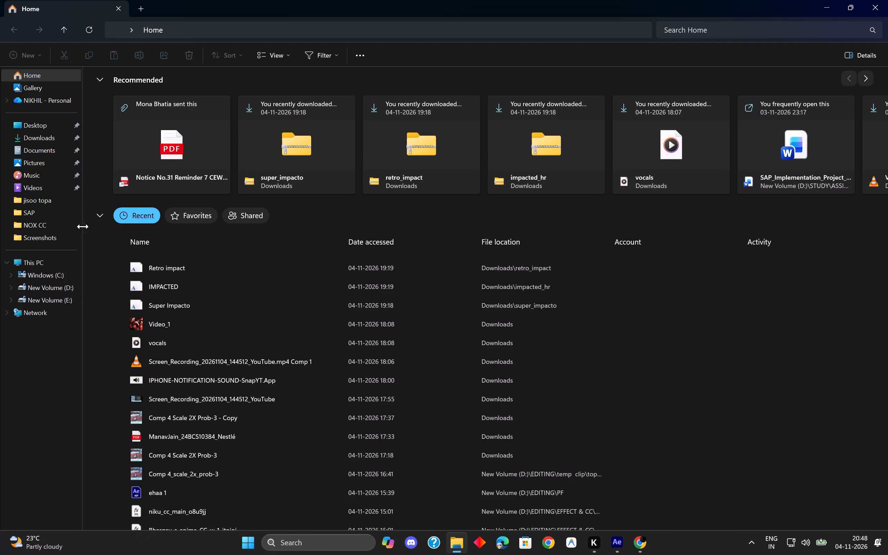
pyautogui.click(39, 203)
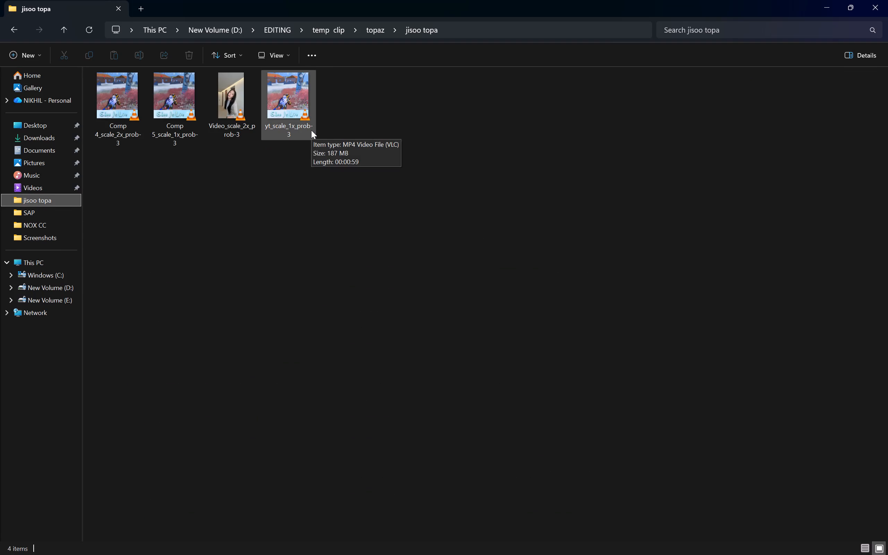
# Open Google Chrome with the KVINS profile.
pyautogui.click(556, 210)
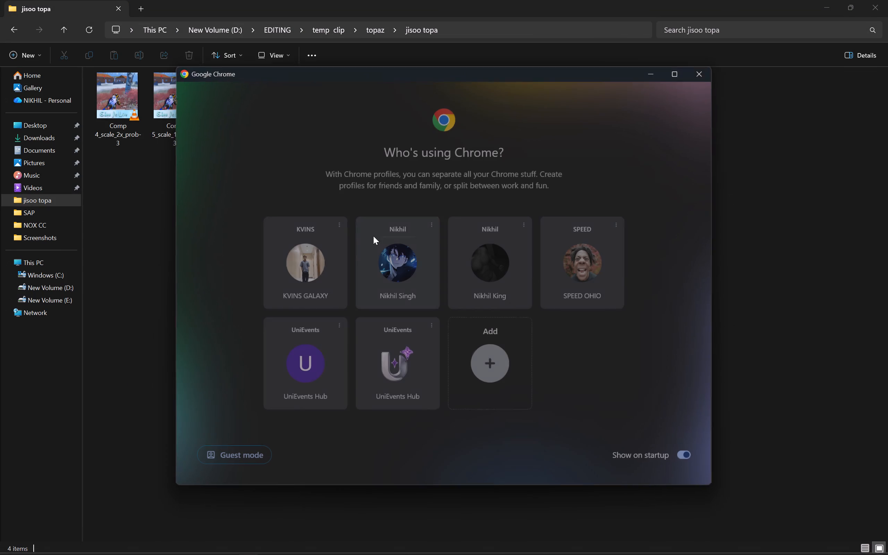
pyautogui.click(313, 276)
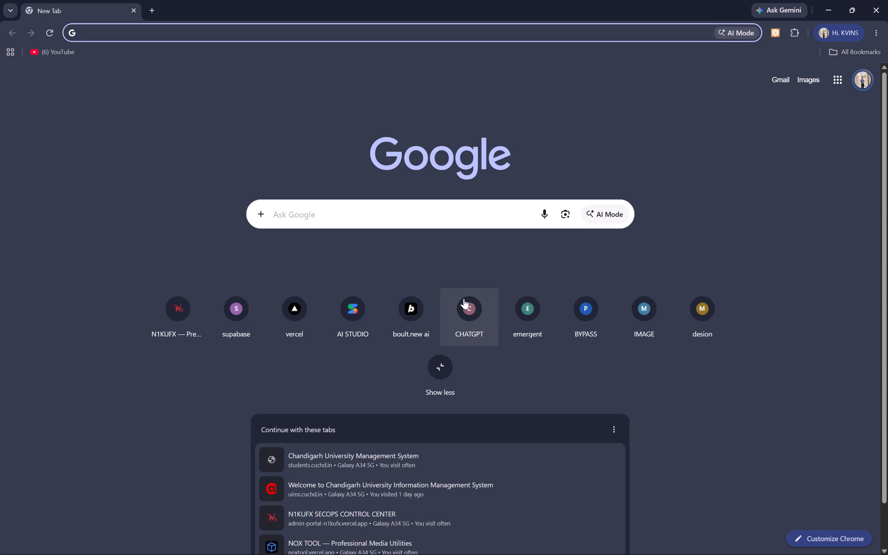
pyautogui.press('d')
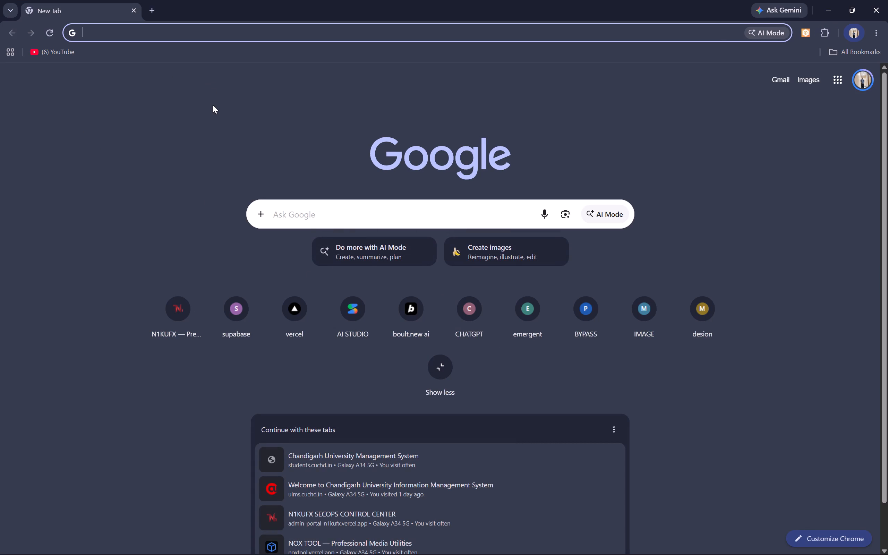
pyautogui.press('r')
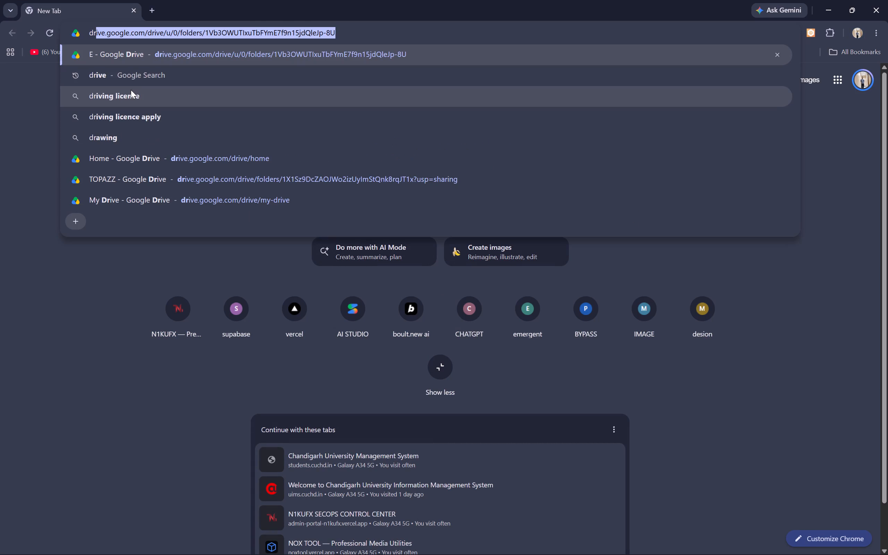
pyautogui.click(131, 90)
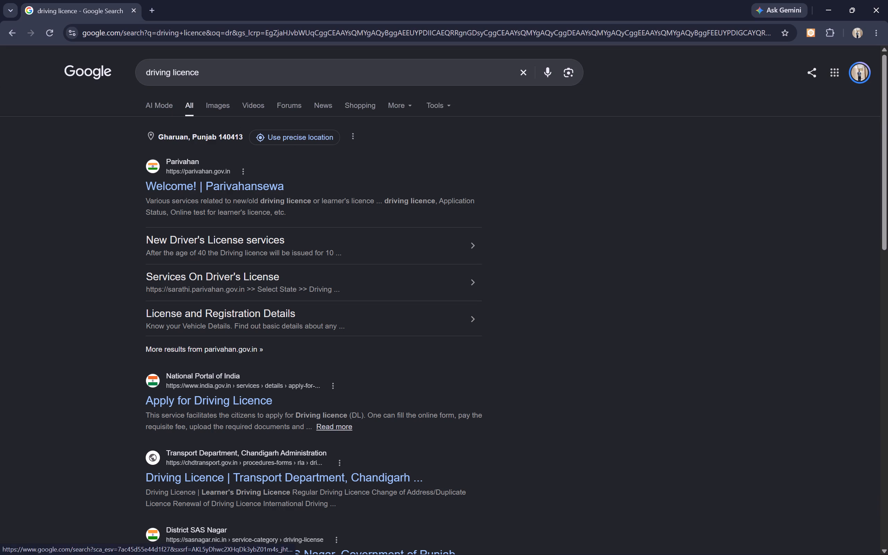
# Search Google for drive and open Google Drive from the results.
pyautogui.moveTo(229, 82); pyautogui.dragTo(75, 82)
pyautogui.write('dr')
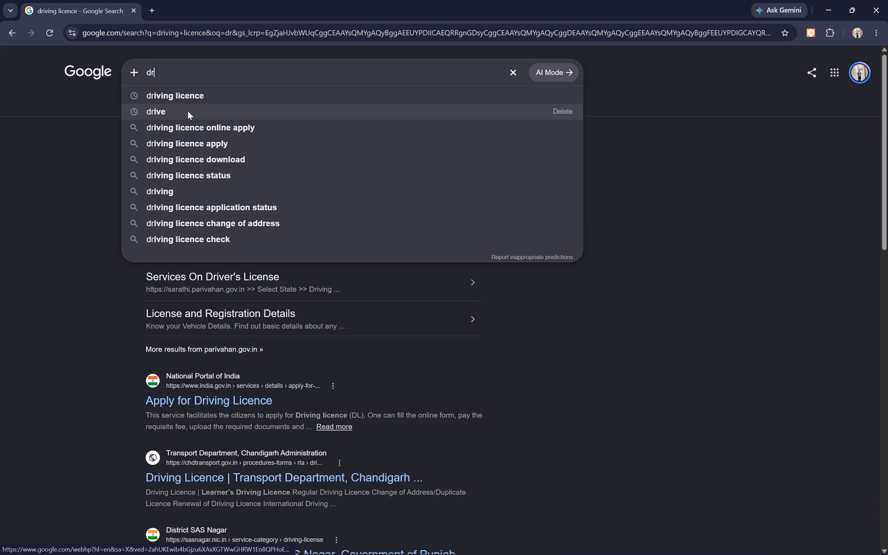
pyautogui.click(186, 108)
pyautogui.click(177, 162)
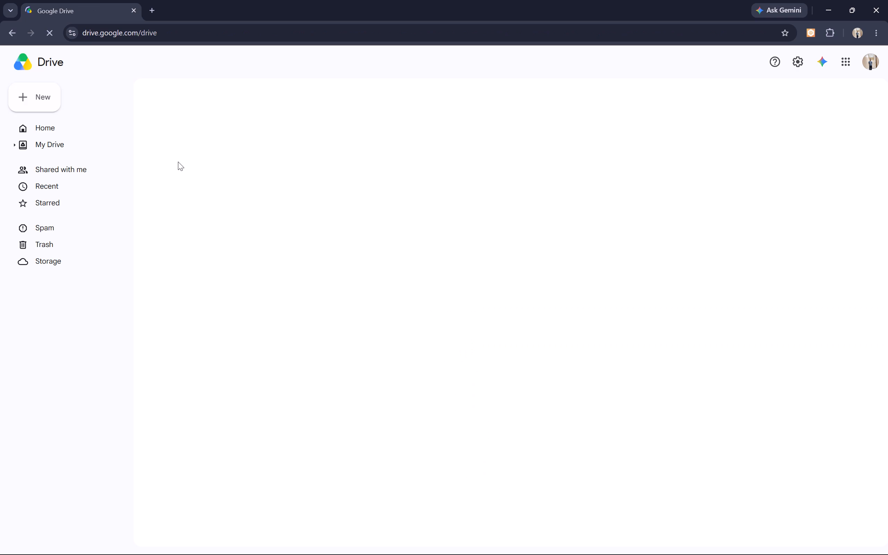
# Upload the yt_scale_1x_prob-3 video from the jisoo topa folder to Google Drive.
pyautogui.scroll(-1, 36, 104)
pyautogui.click(23, 97)
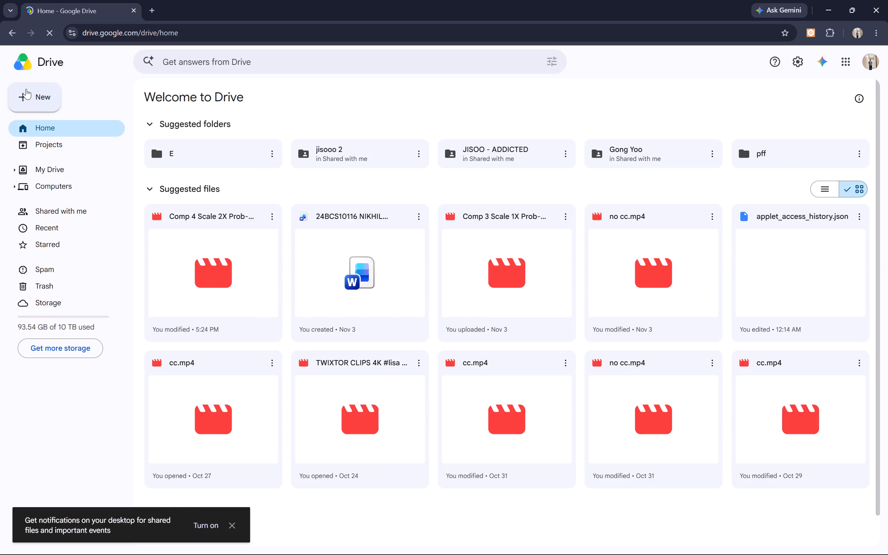
pyautogui.click(26, 91)
pyautogui.click(85, 123)
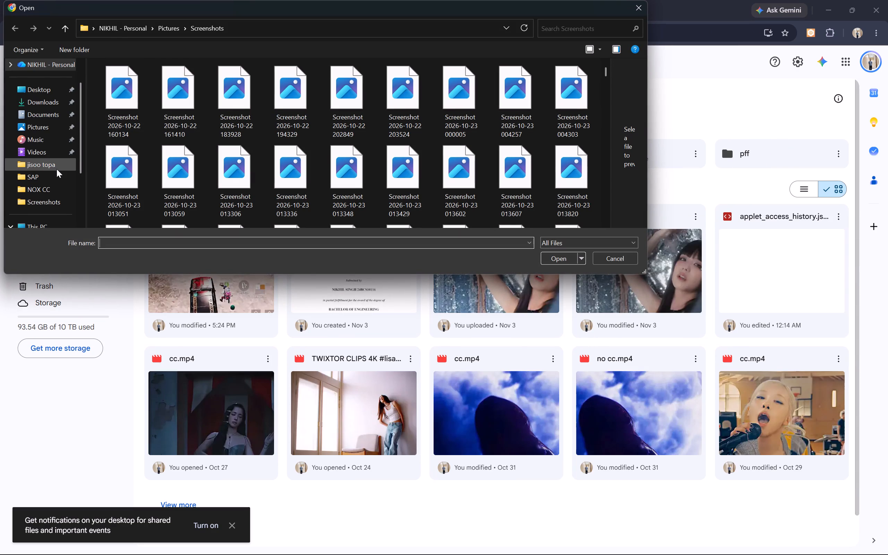
pyautogui.click(56, 169)
pyautogui.click(278, 115)
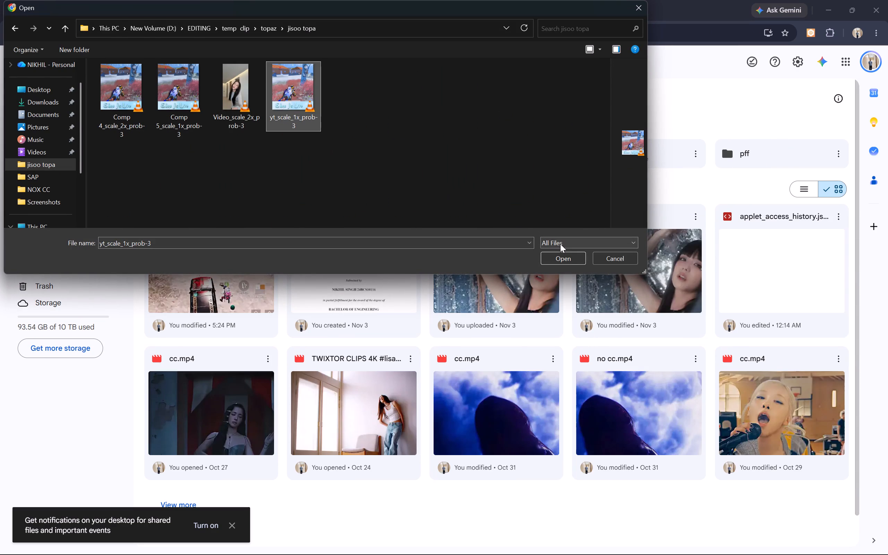
pyautogui.click(569, 255)
# Switch to After Effects and close it, discarding the changes to Untitled Project.aep.
pyautogui.hotkey('alt', 'Tab')
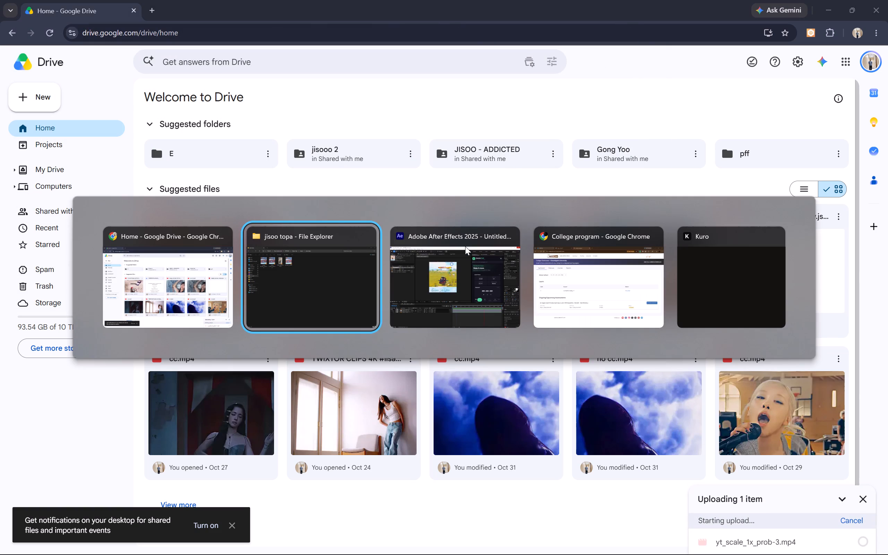
pyautogui.hotkey('alt', 'Tab')
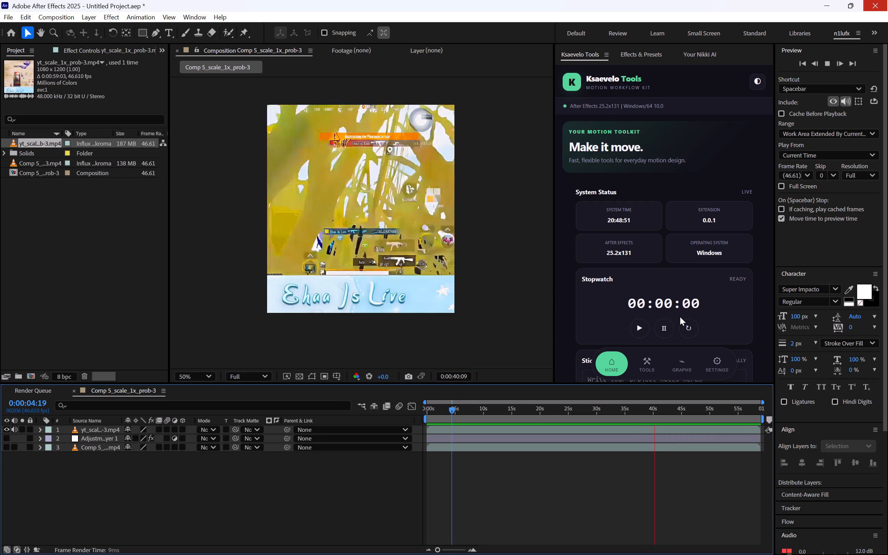
pyautogui.scroll(1, 887, 0)
pyautogui.click(887, 0)
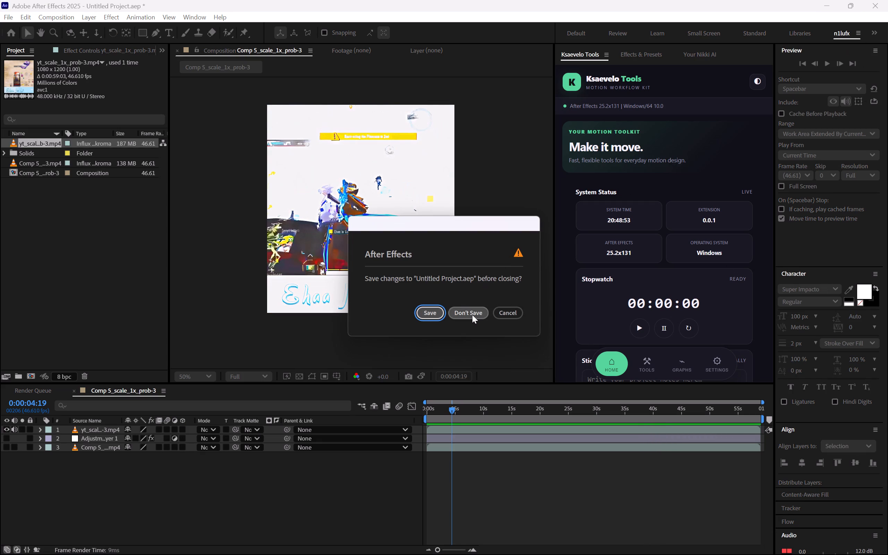
pyautogui.click(472, 315)
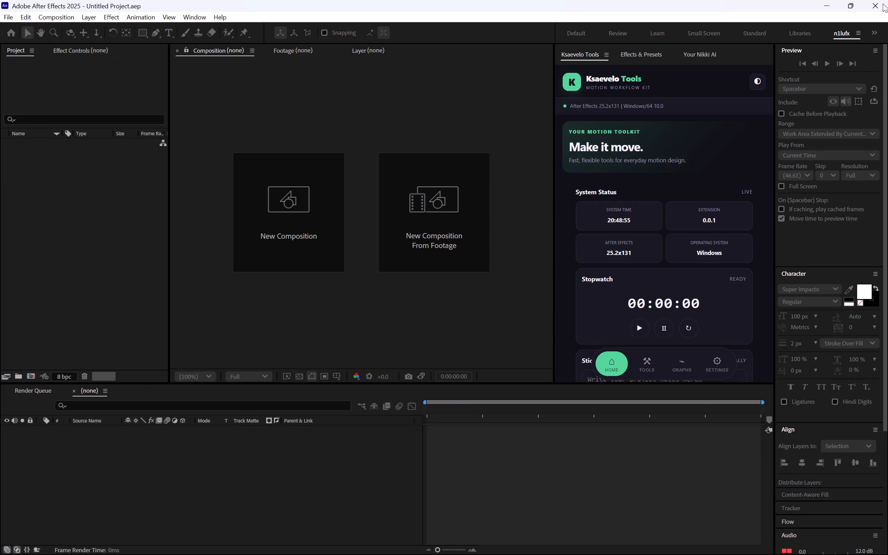
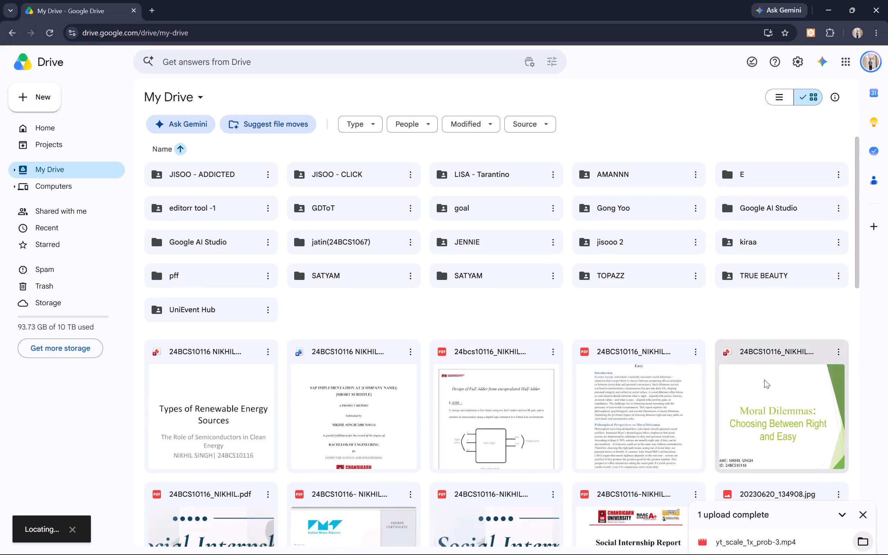
# Open sharing for the uploaded yt_scale_1x_prob-3.mp4 in My Drive and set its general access to Anyone with the link.
pyautogui.scroll(-17, 764, 379)
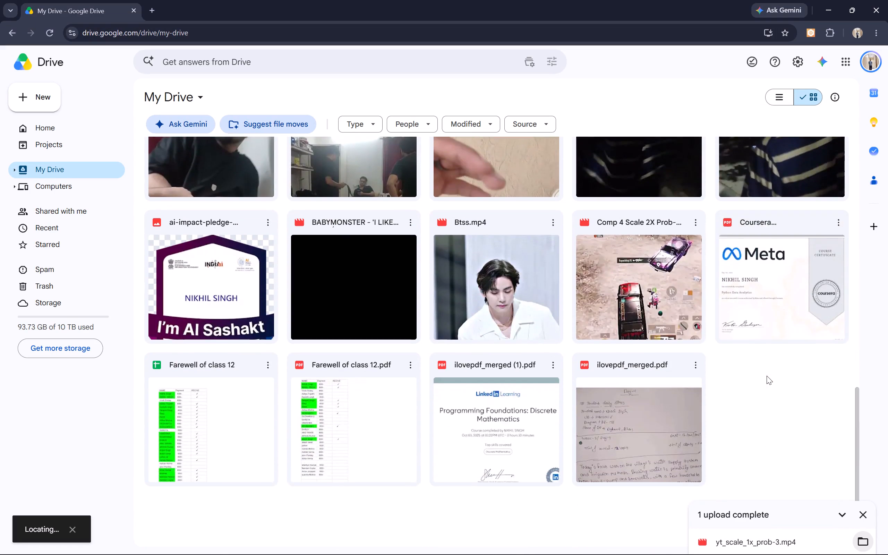
pyautogui.click(550, 359)
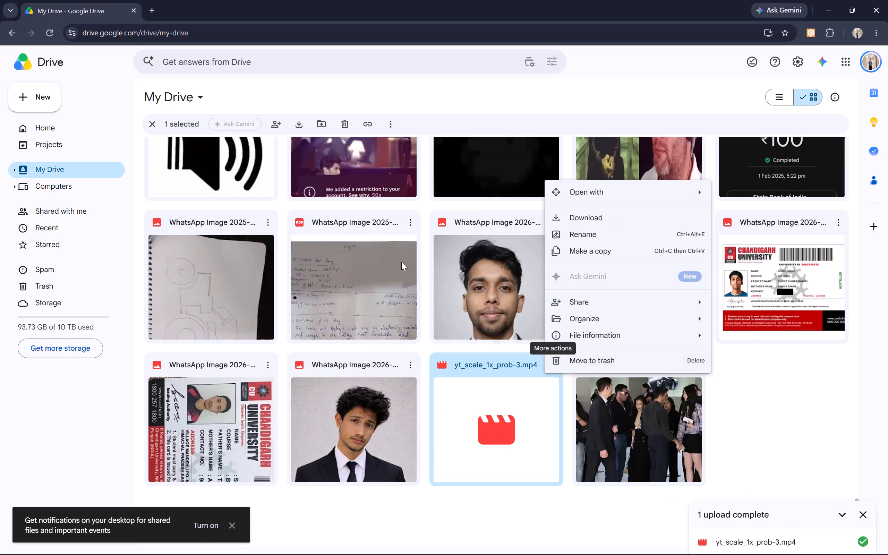
pyautogui.scroll(6, 397, 259)
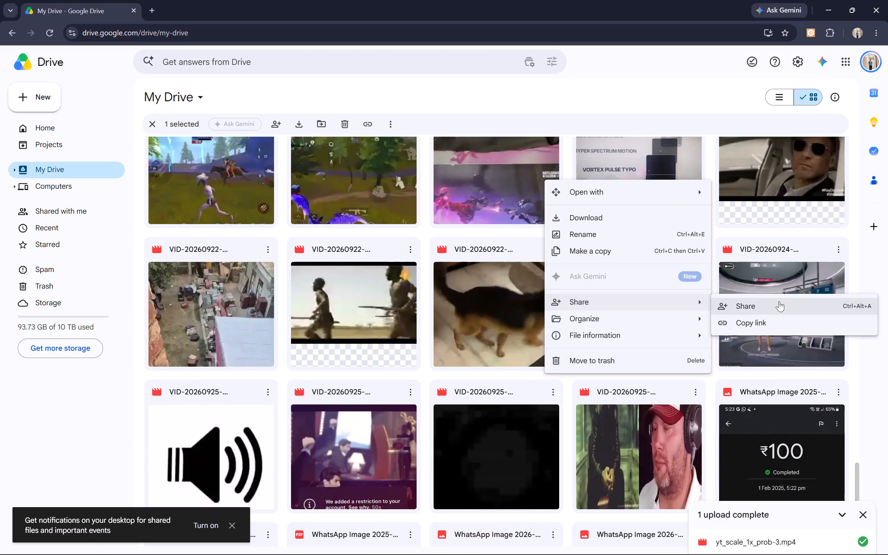
pyautogui.click(779, 301)
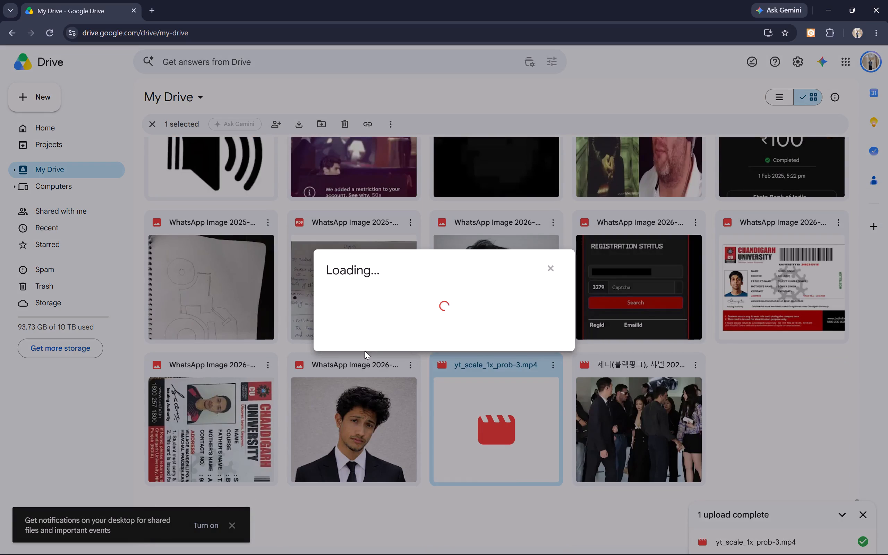
pyautogui.click(366, 344)
pyautogui.click(393, 387)
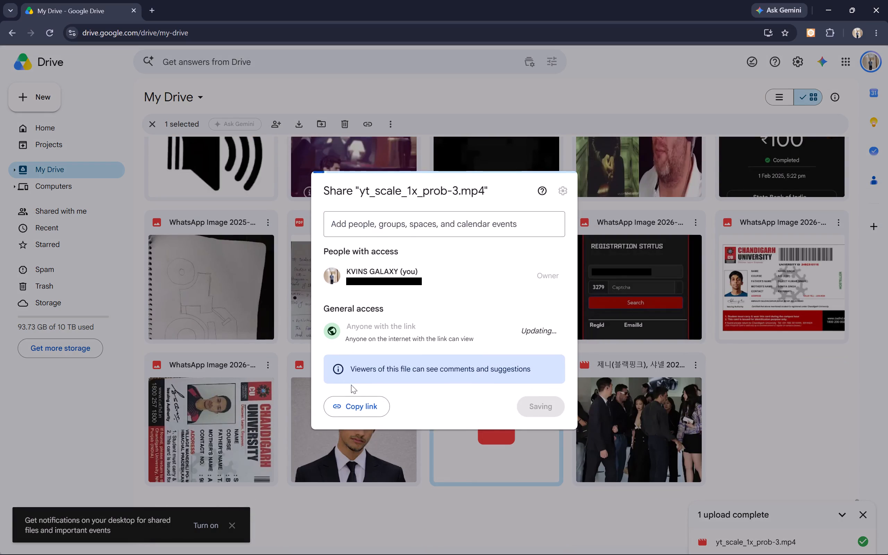
# Copy the share link of yt_scale_1x_prob-3.mp4 and finish sharing.
pyautogui.click(353, 405)
pyautogui.scroll(5, 755, 357)
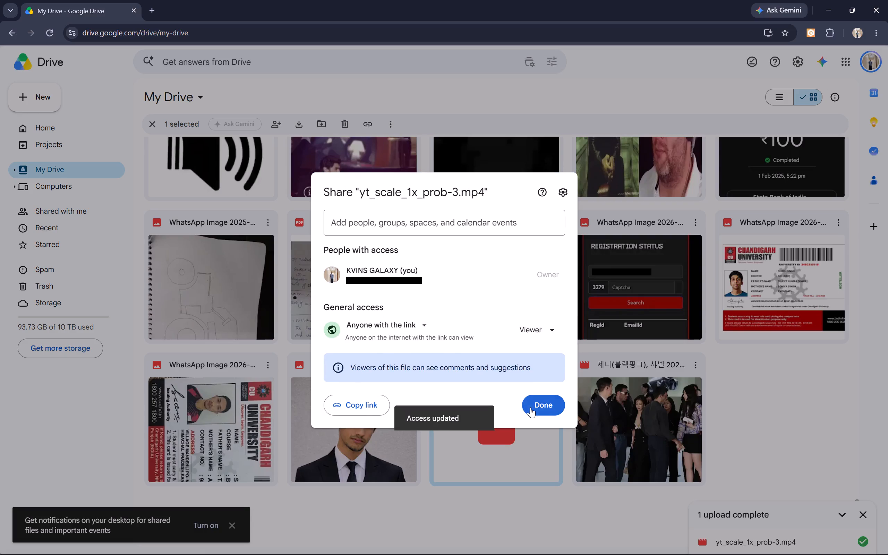
pyautogui.click(530, 407)
pyautogui.scroll(14, 816, 376)
pyautogui.click(887, 64)
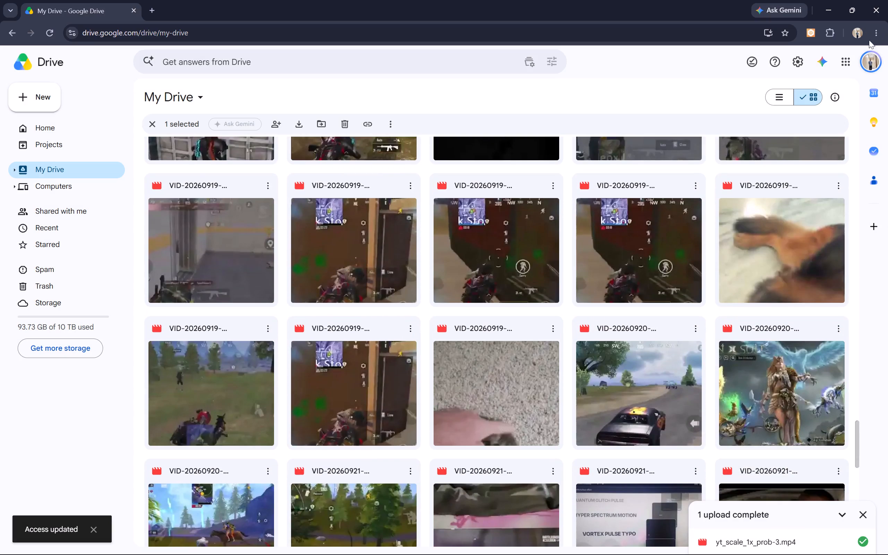